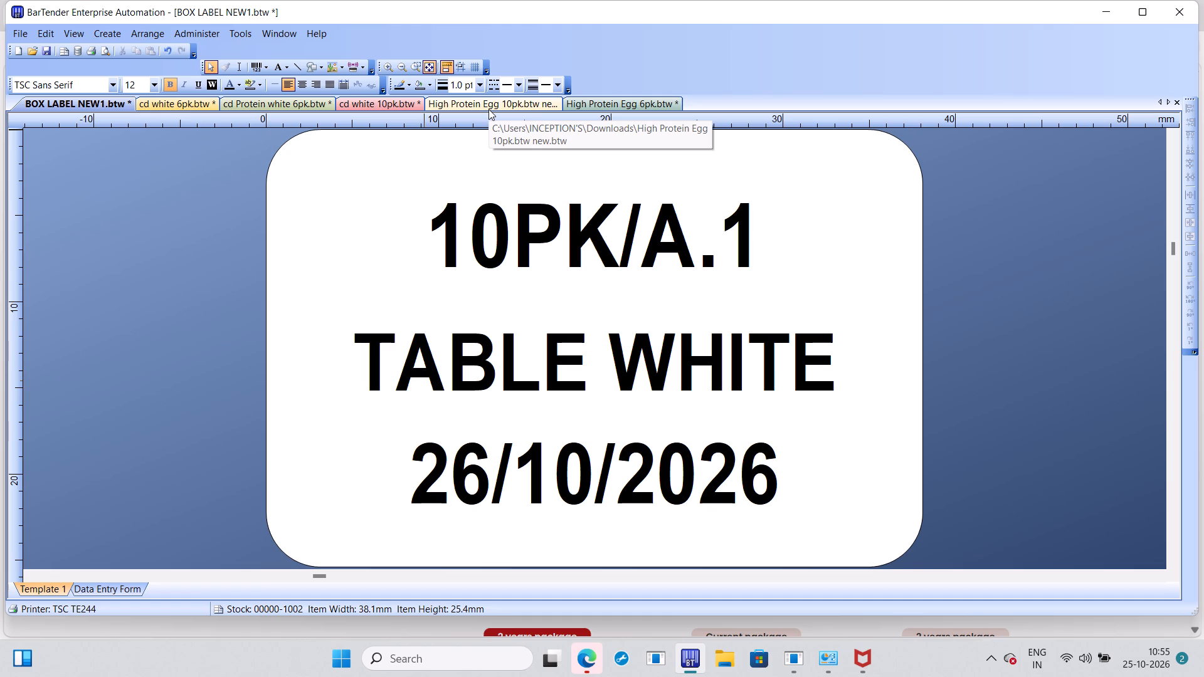
Save BOX LABEL NEW1 and cd white 6pk while closing, decline saving cd Protein white 6pk and cd white 10pk, and cancel the exit.
click(1178, 15)
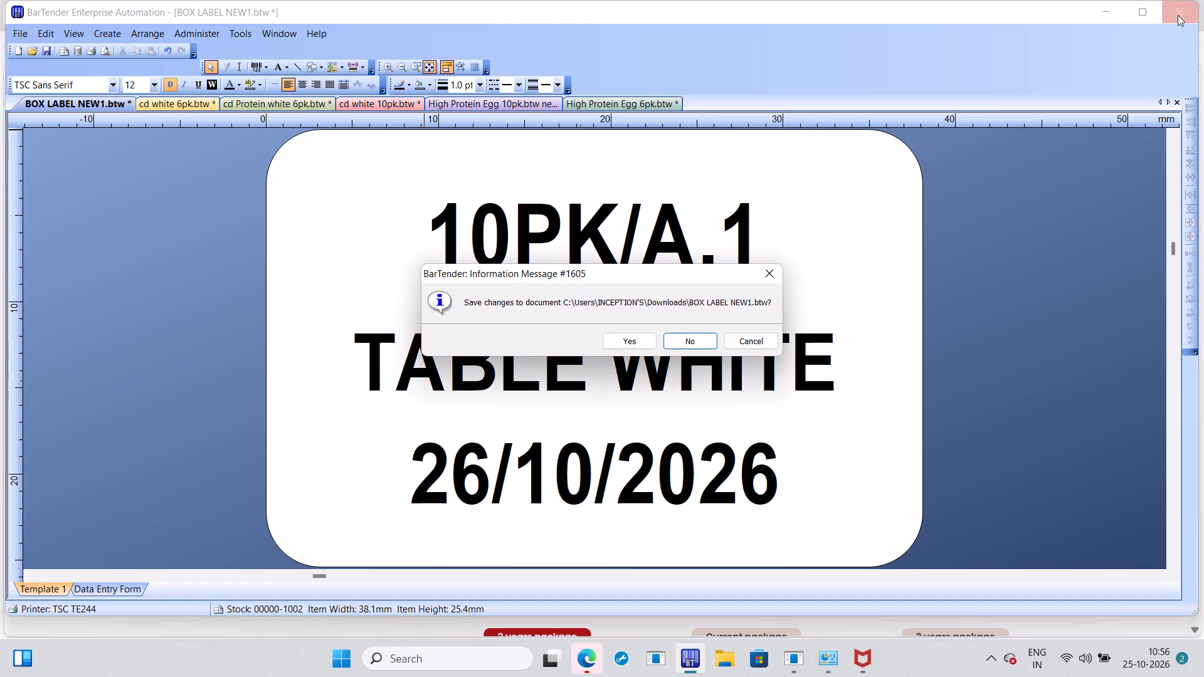
click(650, 340)
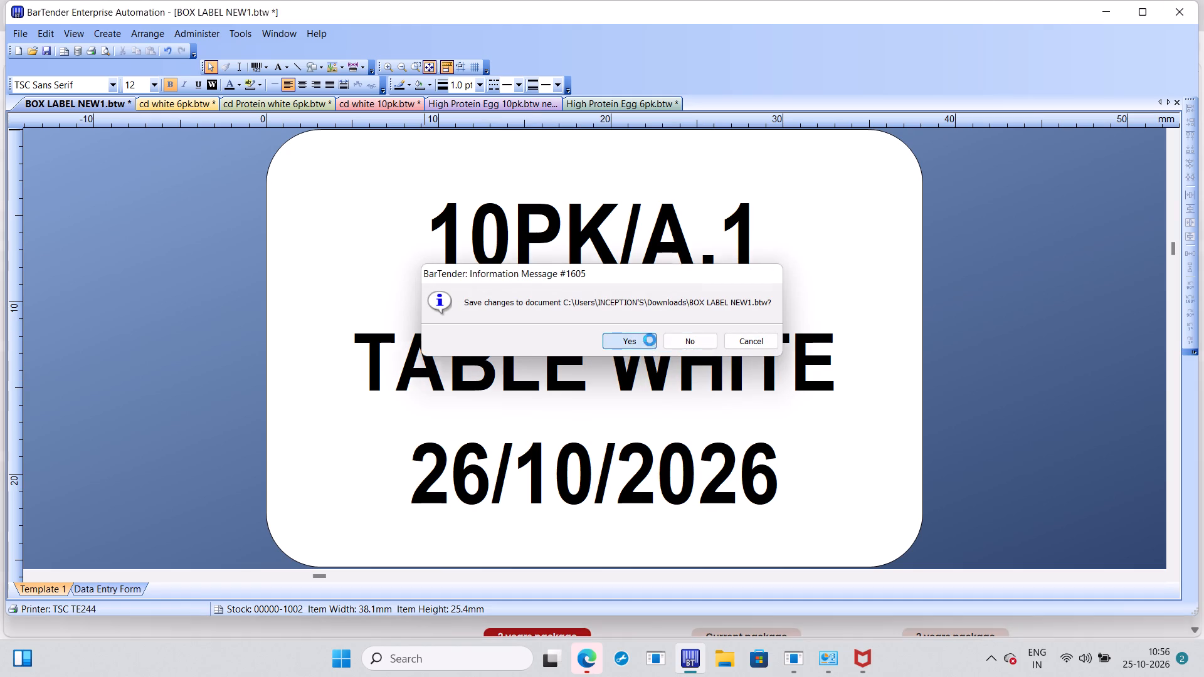
click(650, 340)
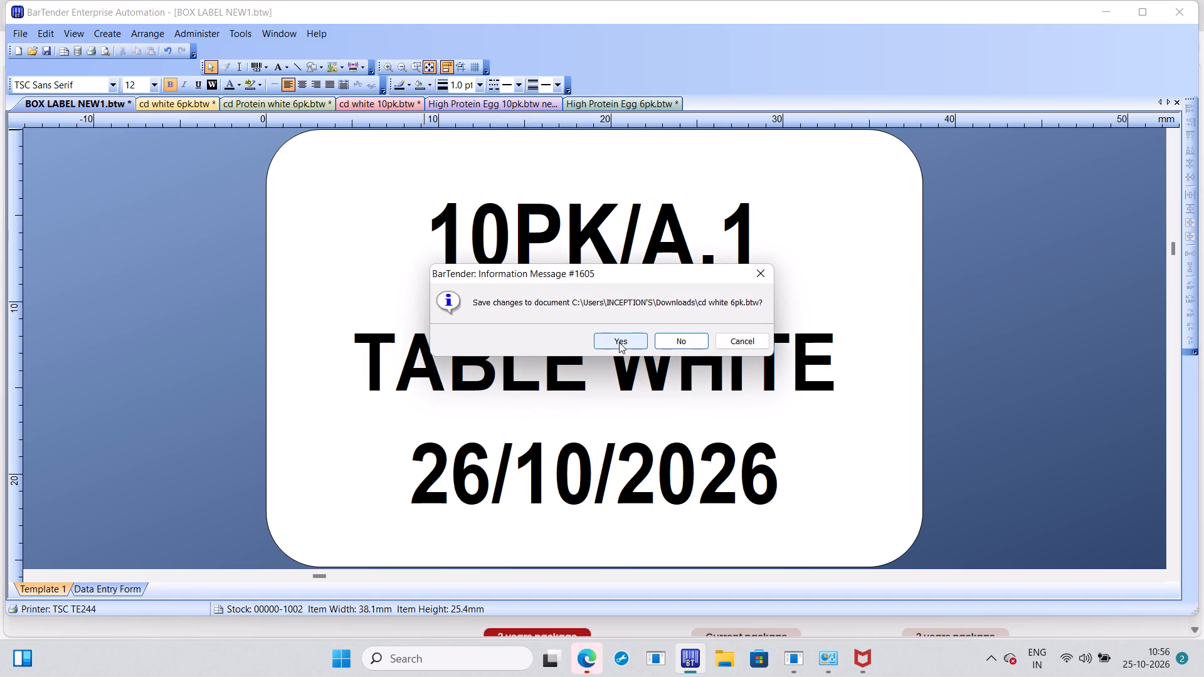
click(619, 342)
click(693, 340)
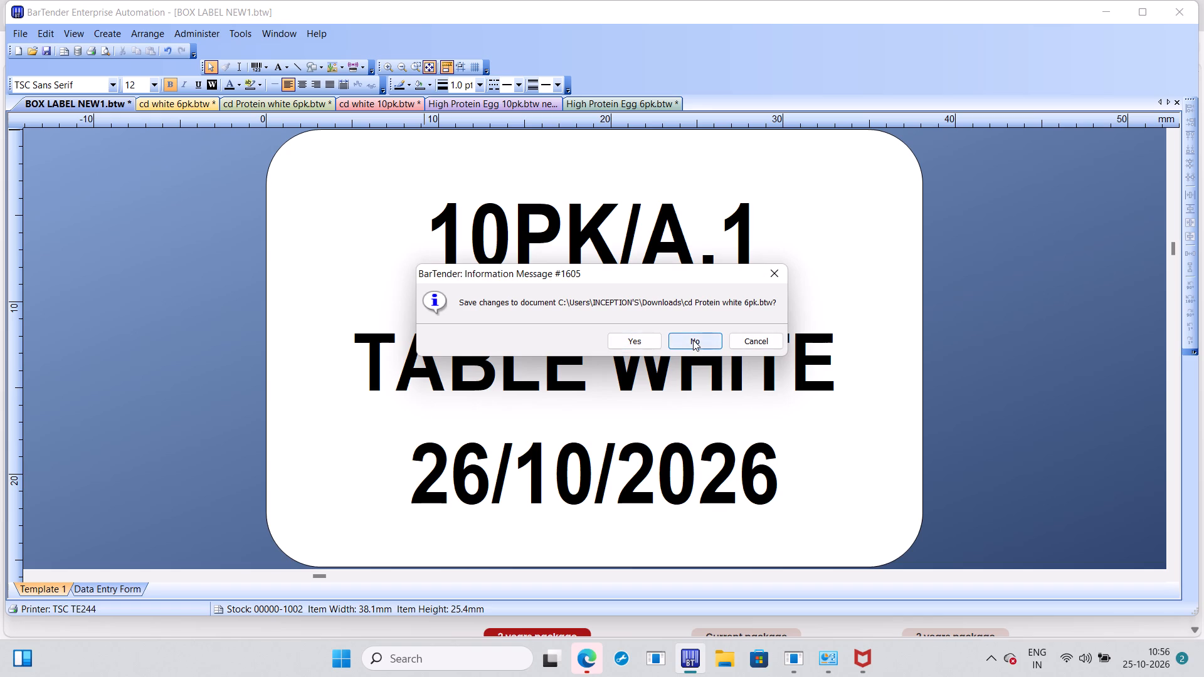
click(693, 340)
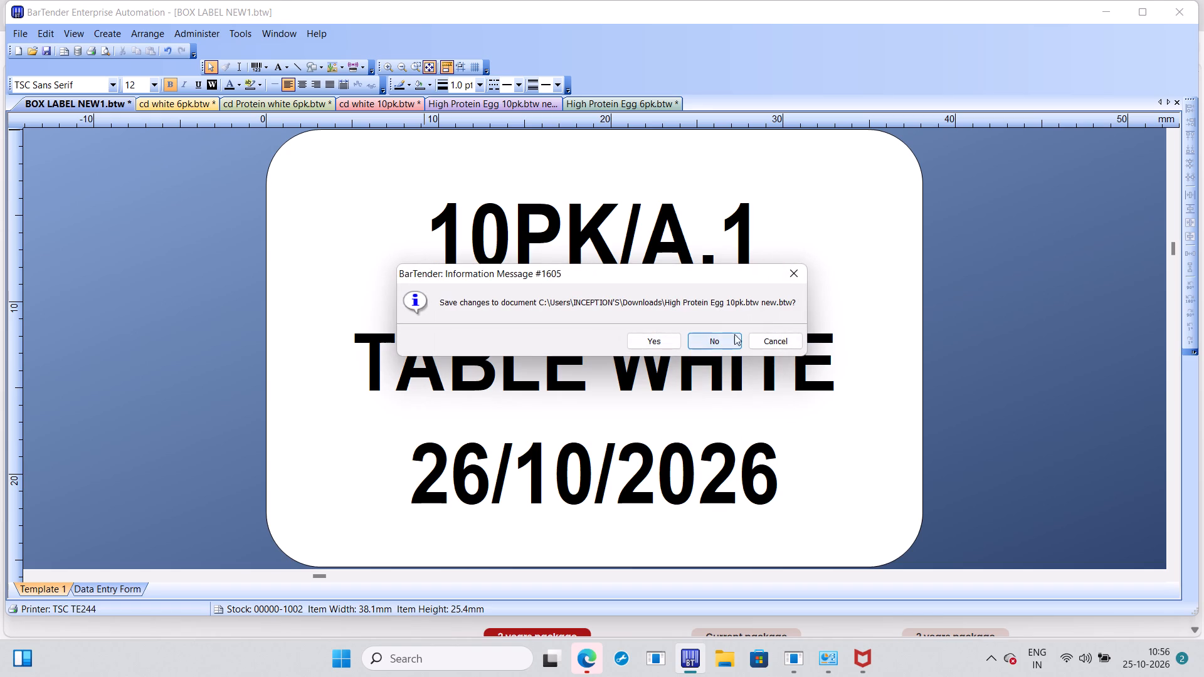
click(789, 274)
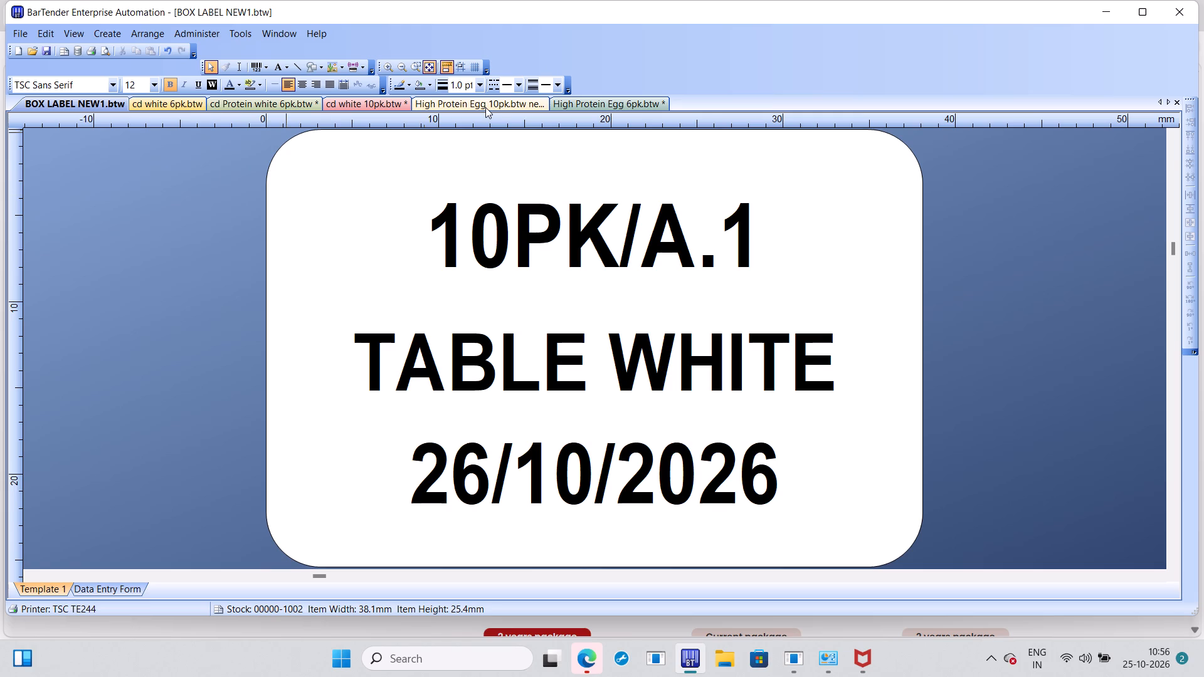
Show the High Protein Egg 6pk label document.
double_click(581, 103)
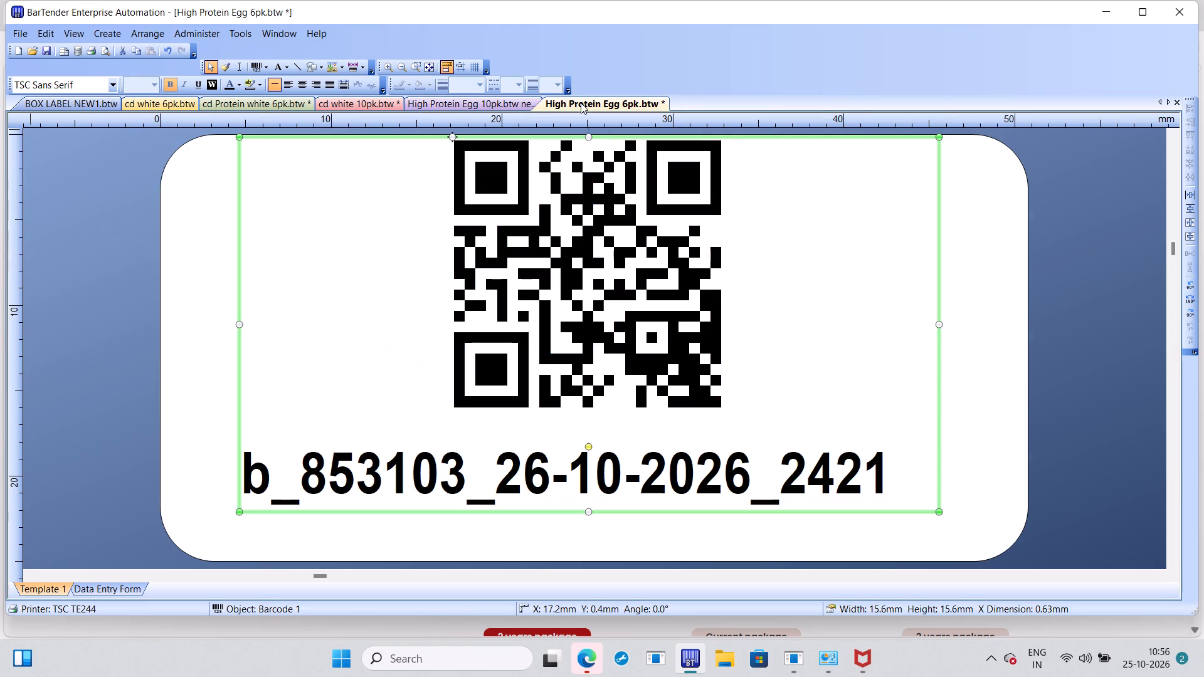
Minimize the label editor, the browser and the McAfee window to show the desktop.
click(1106, 13)
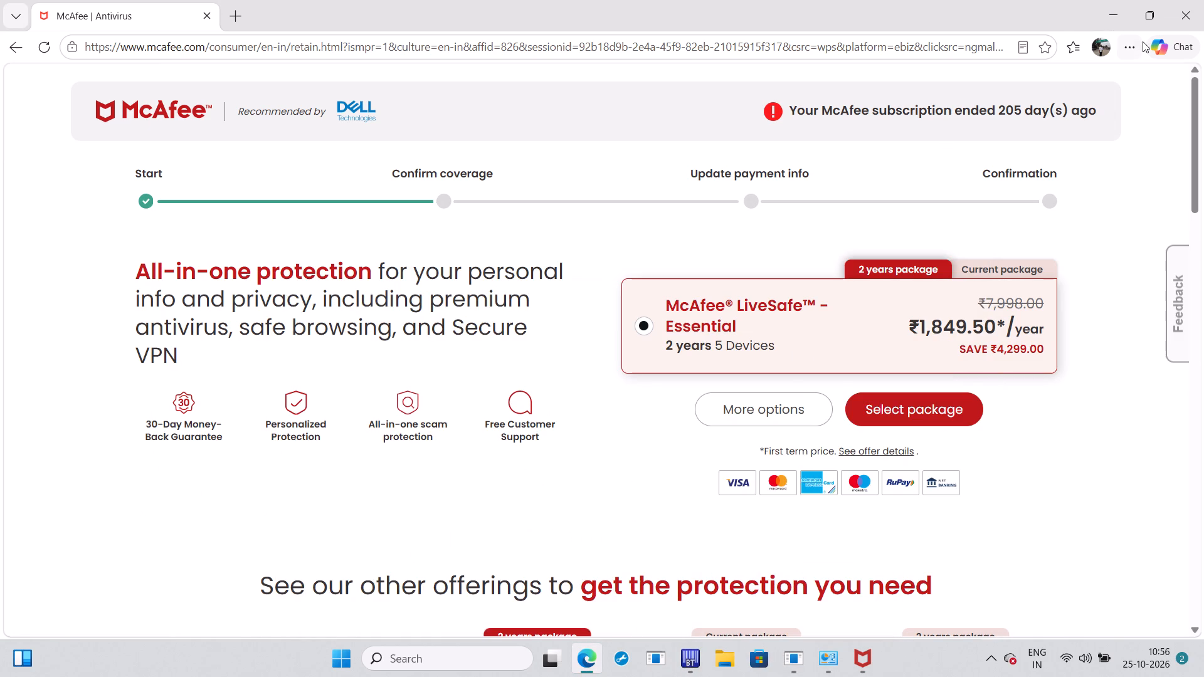
click(1117, 11)
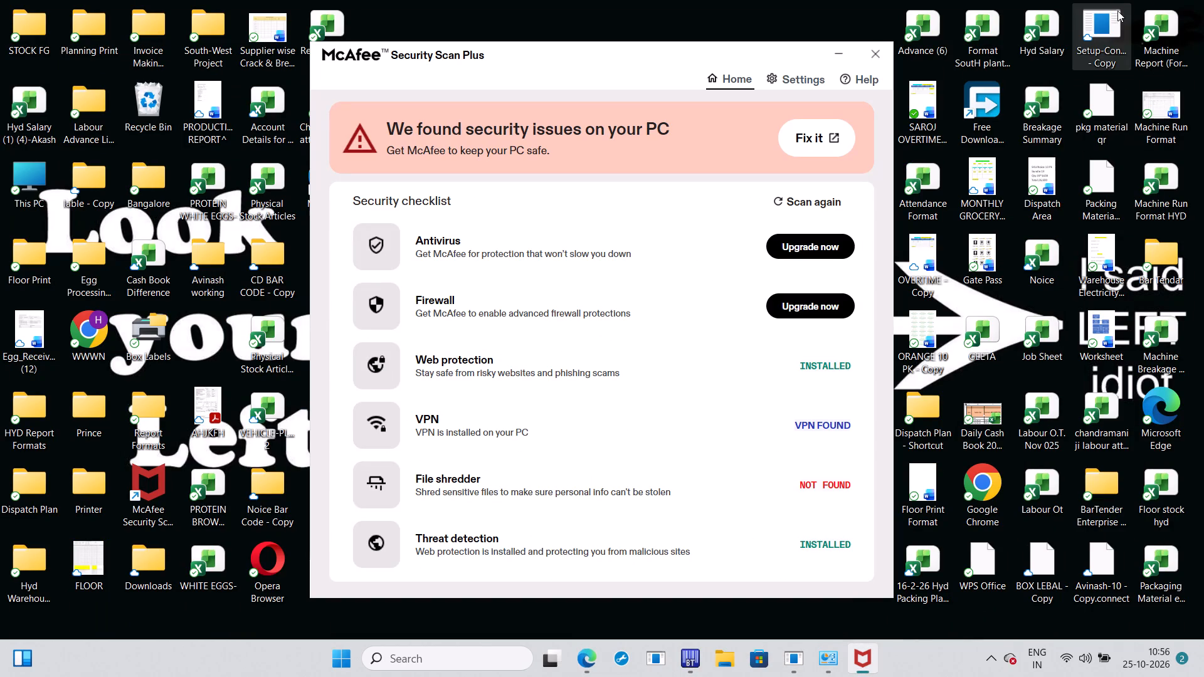
click(847, 57)
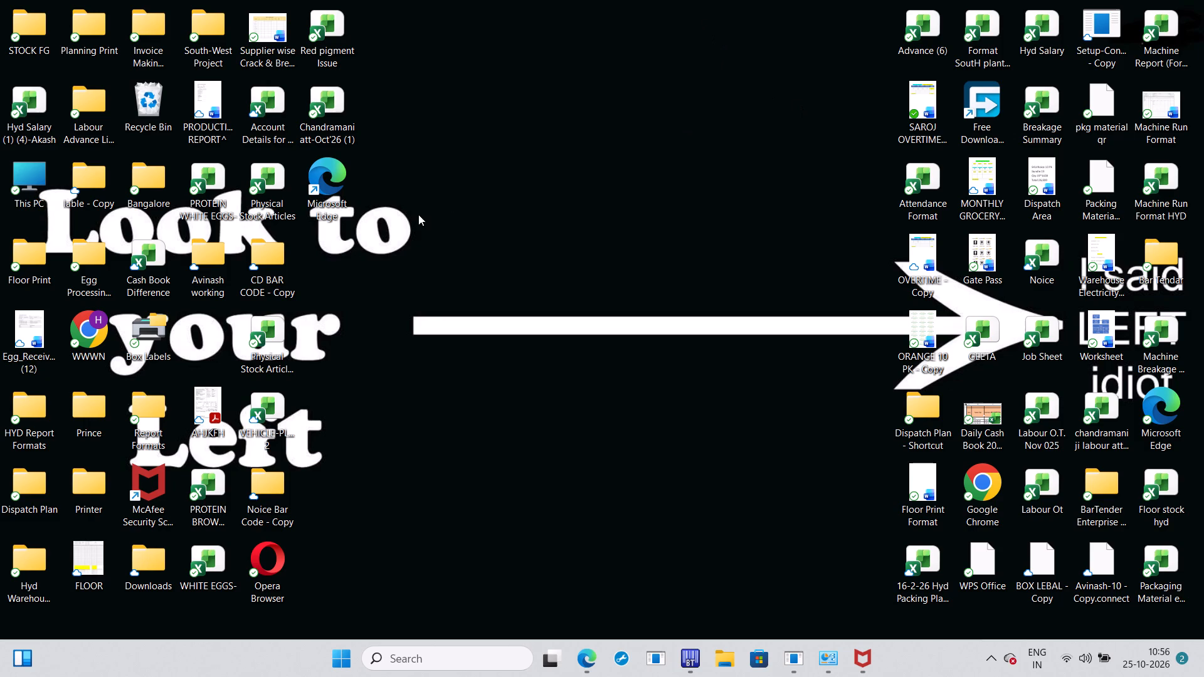
click(321, 258)
Return to BarTender and show the BOX LABEL NEW1 document.
click(682, 660)
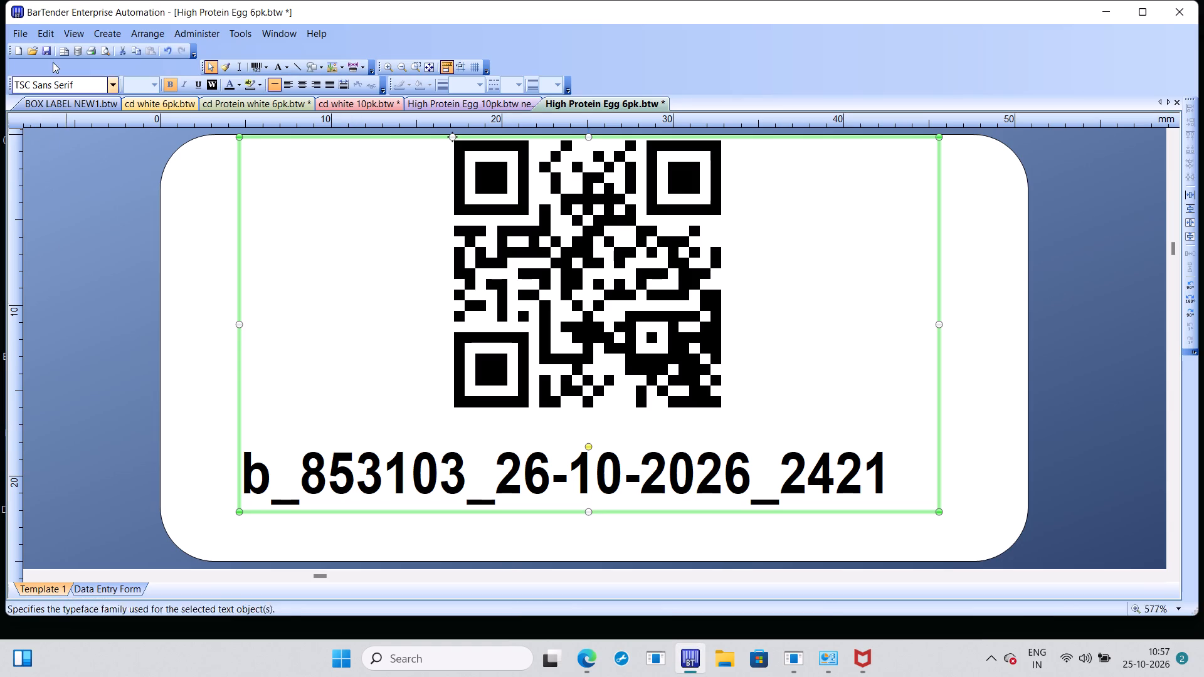
click(67, 107)
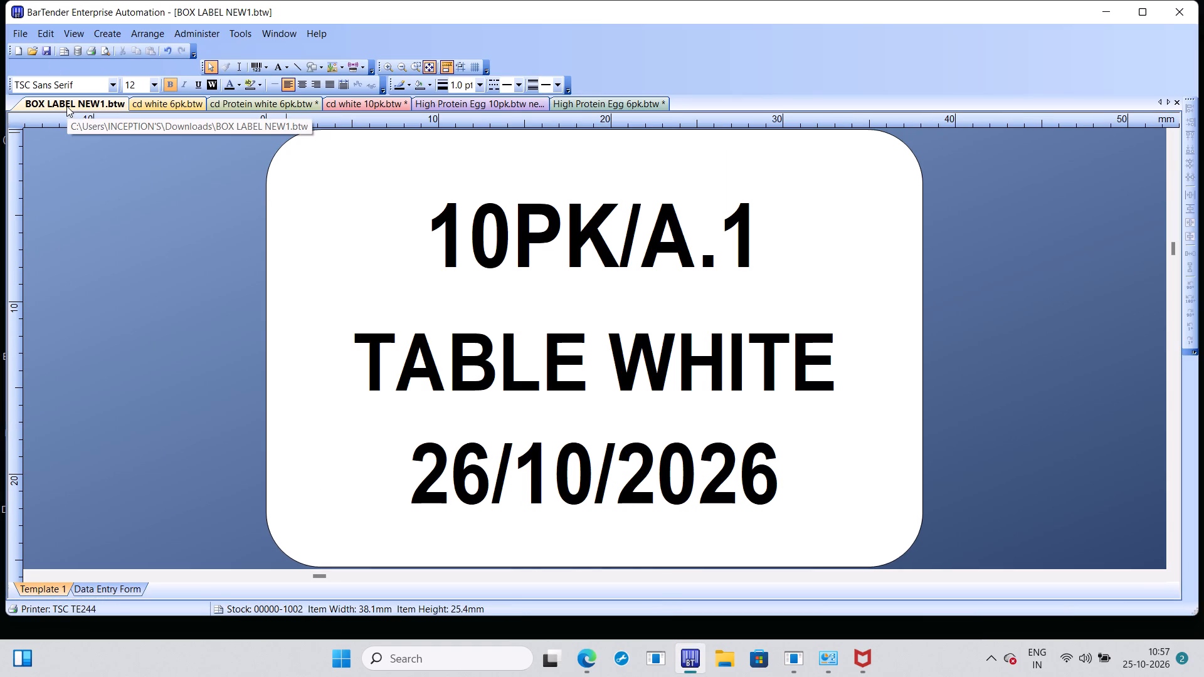
click(66, 106)
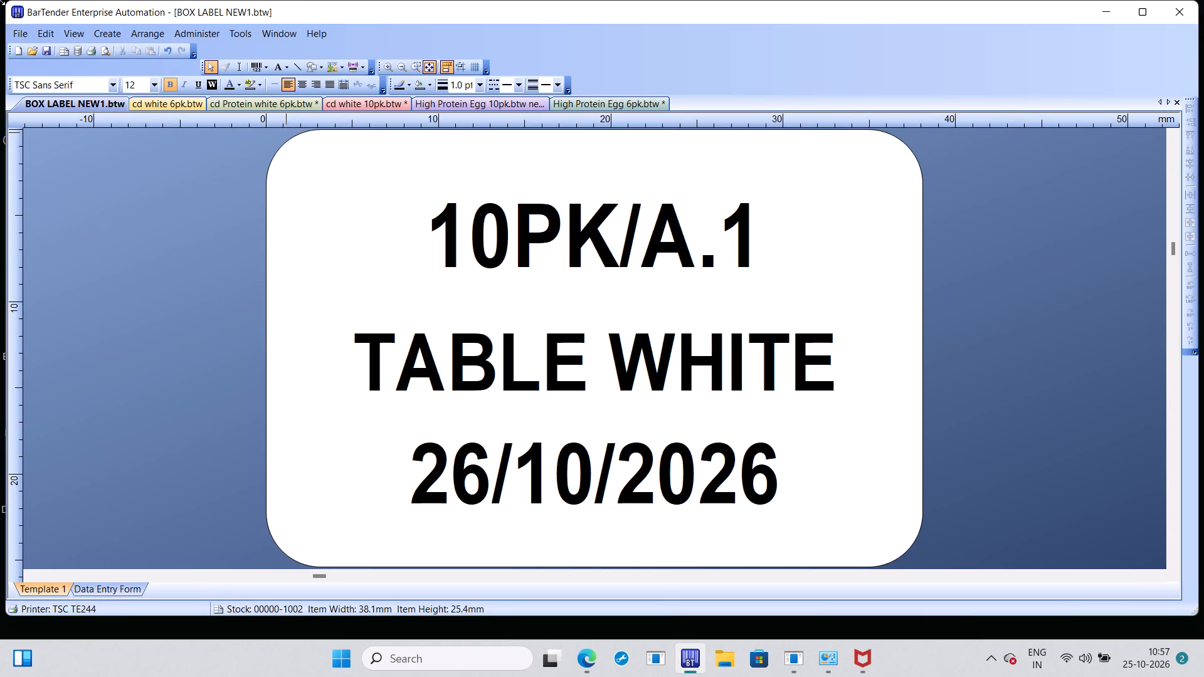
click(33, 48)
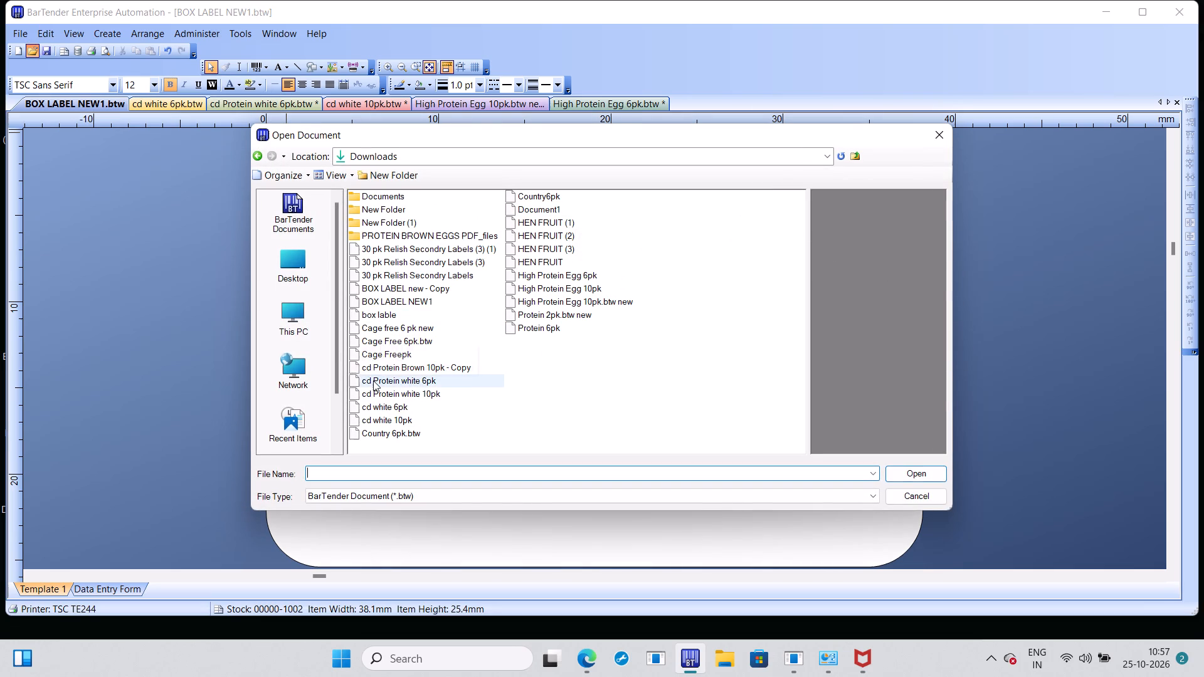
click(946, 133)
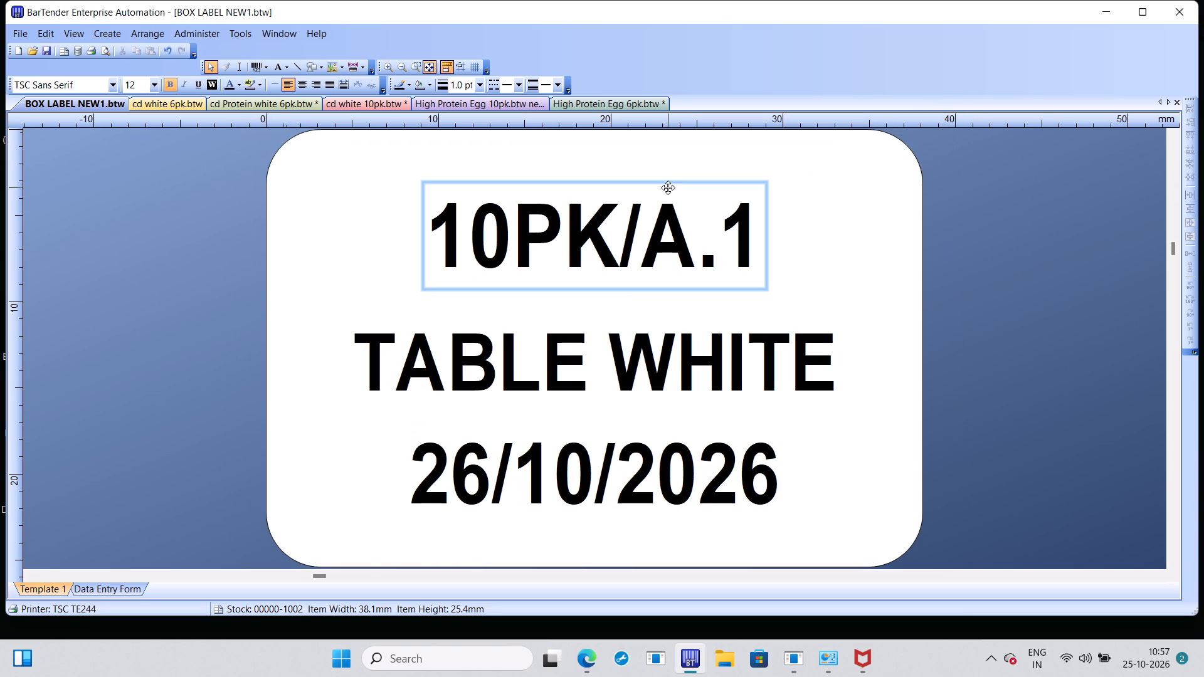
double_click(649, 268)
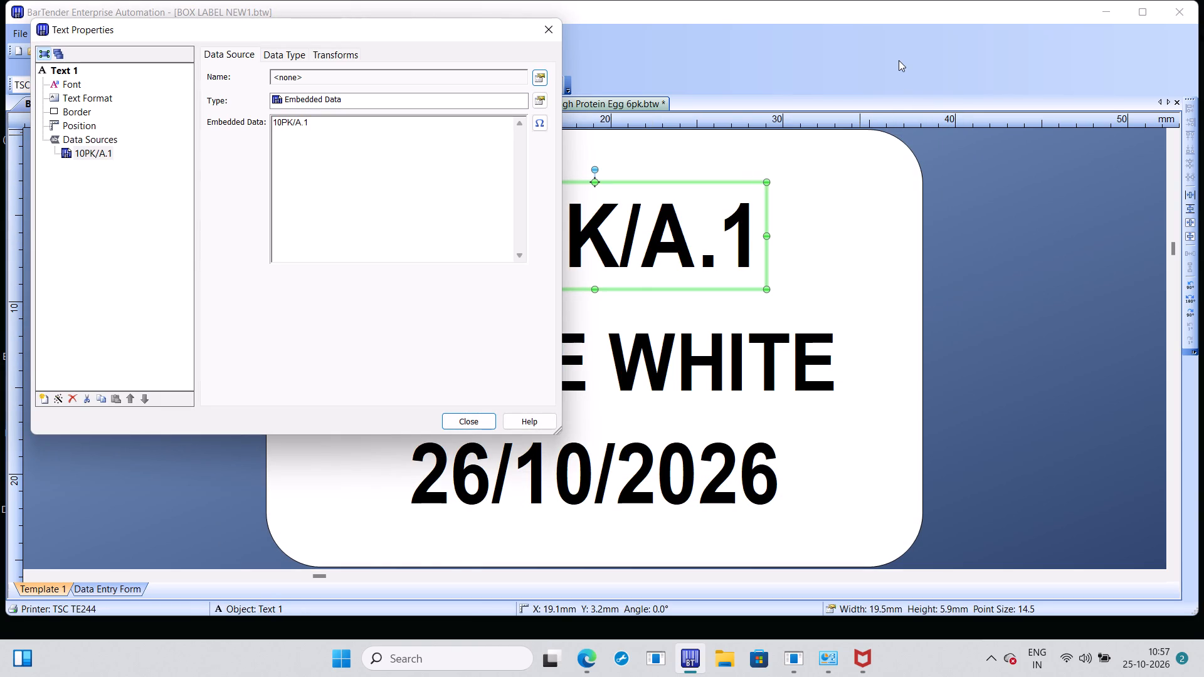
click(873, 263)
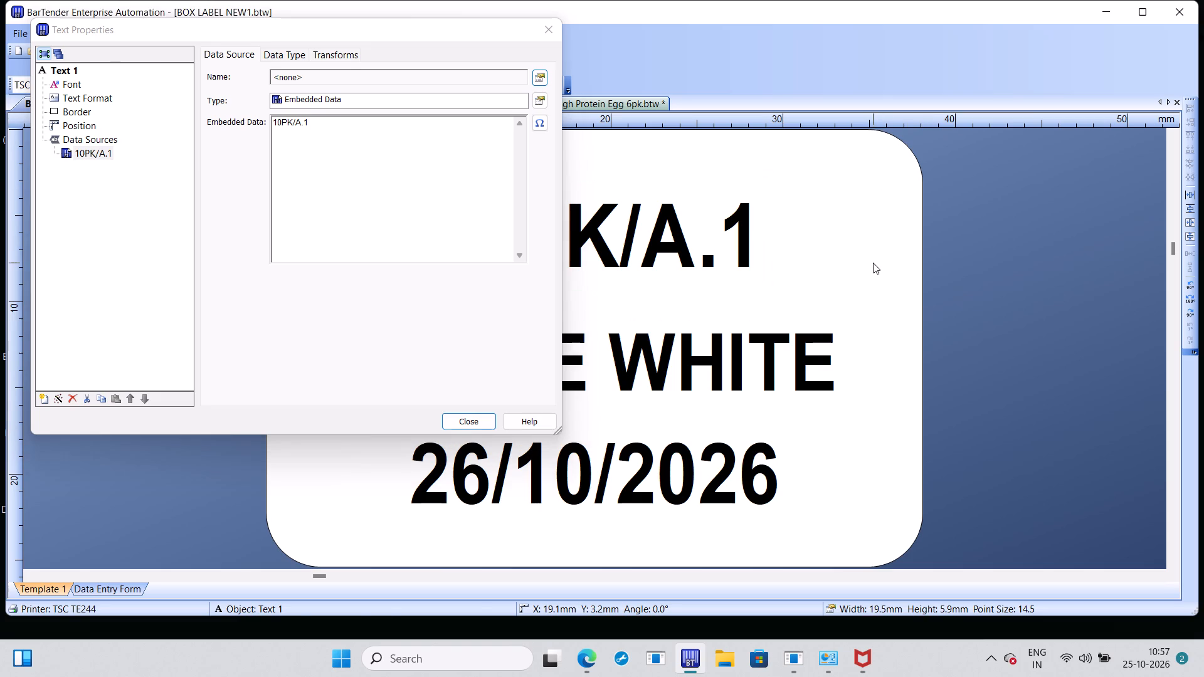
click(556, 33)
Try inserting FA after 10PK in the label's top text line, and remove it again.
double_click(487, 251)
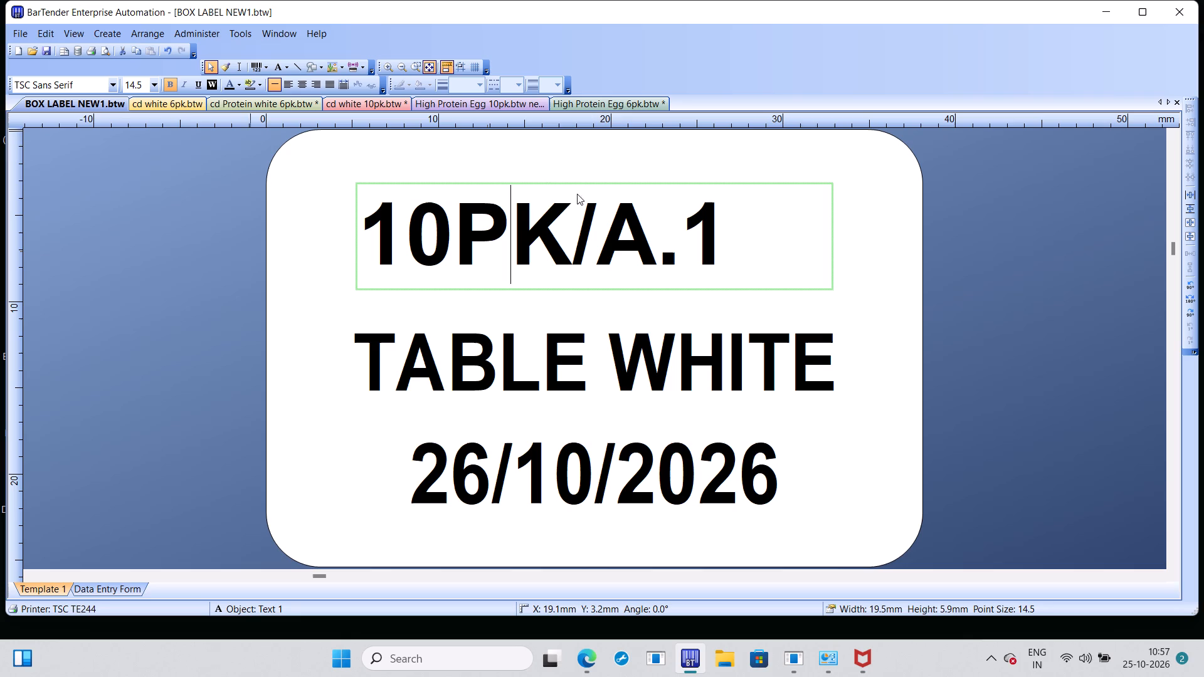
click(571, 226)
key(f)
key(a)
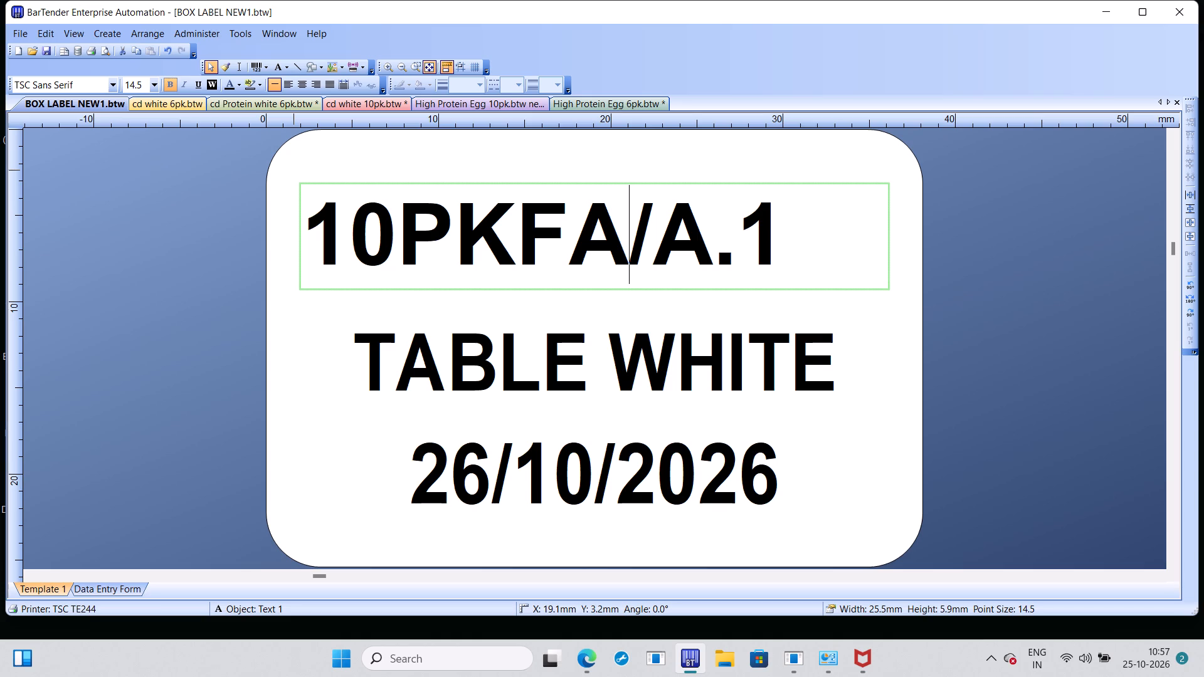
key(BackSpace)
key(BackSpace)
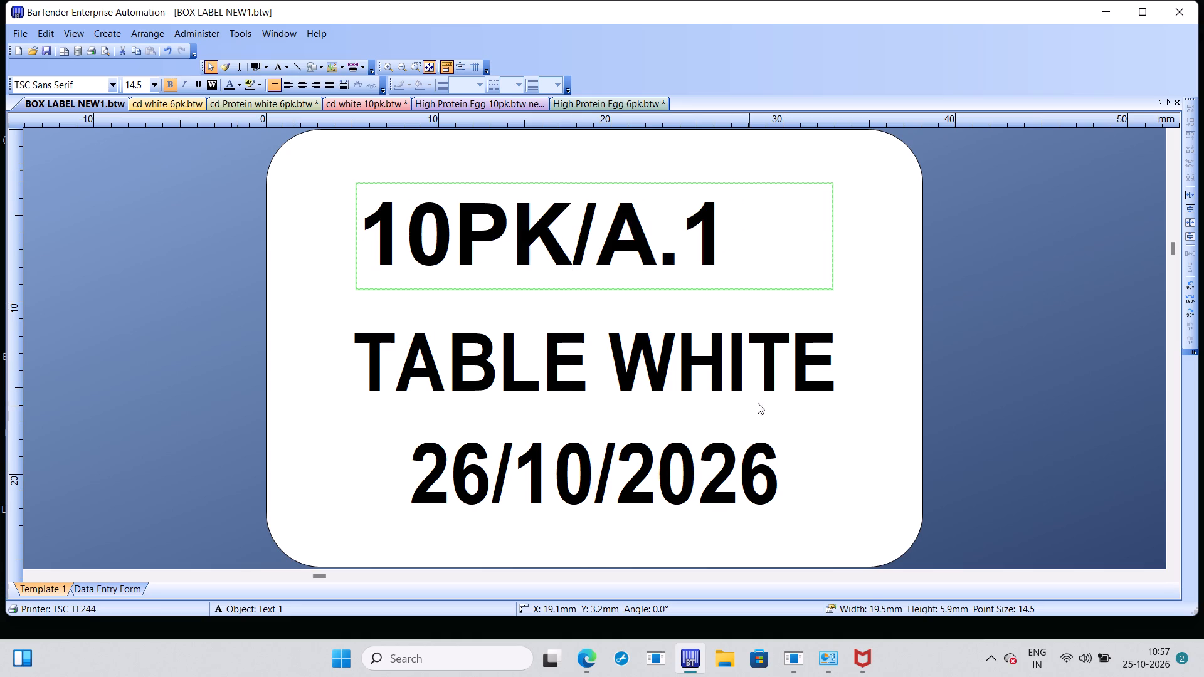
Replace the word TABLE with FARM in the label's middle text line so it reads FARM WHITE.
click(832, 374)
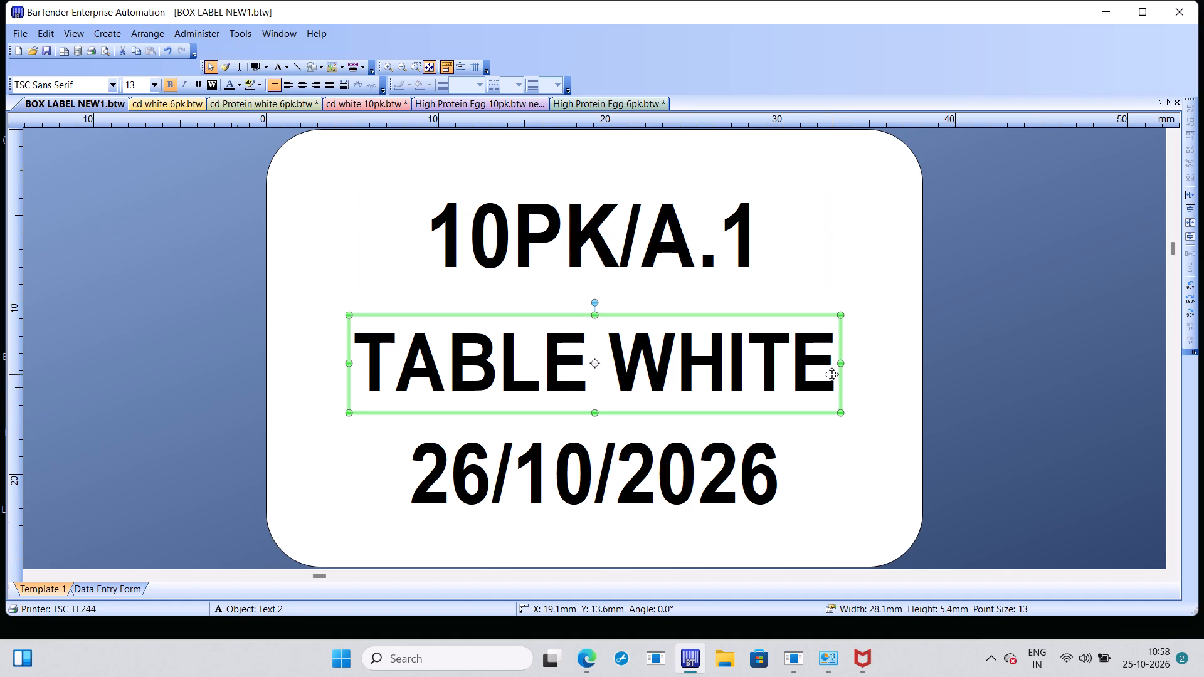
click(832, 374)
click(603, 364)
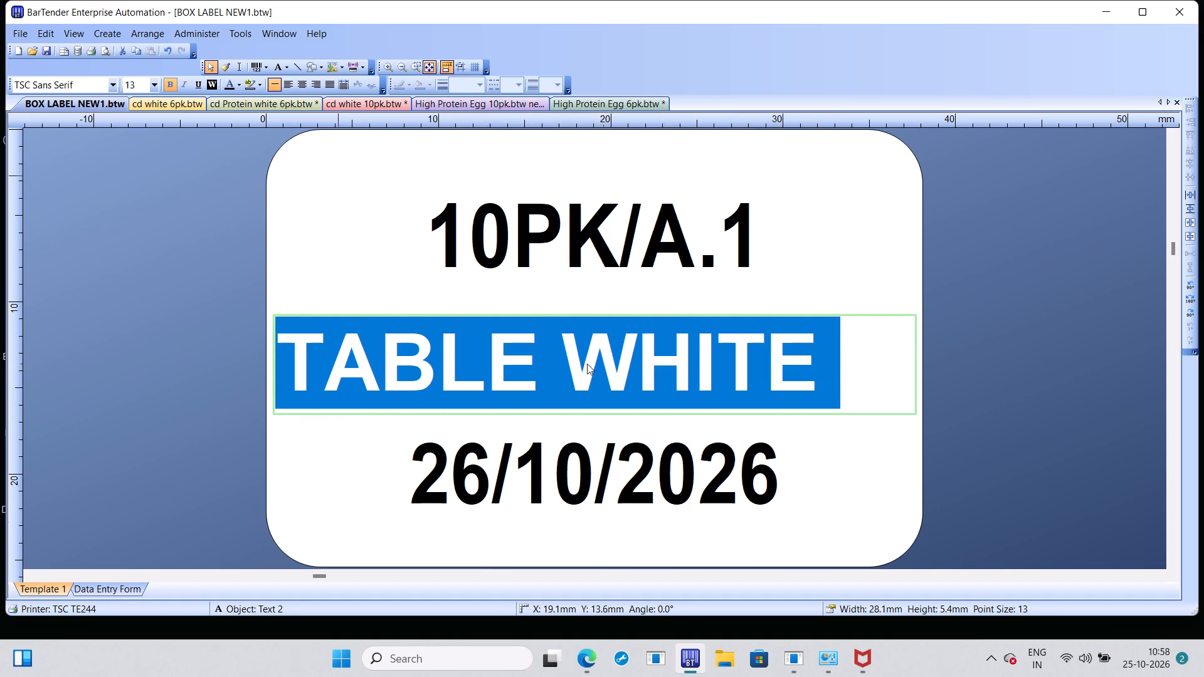
click(552, 364)
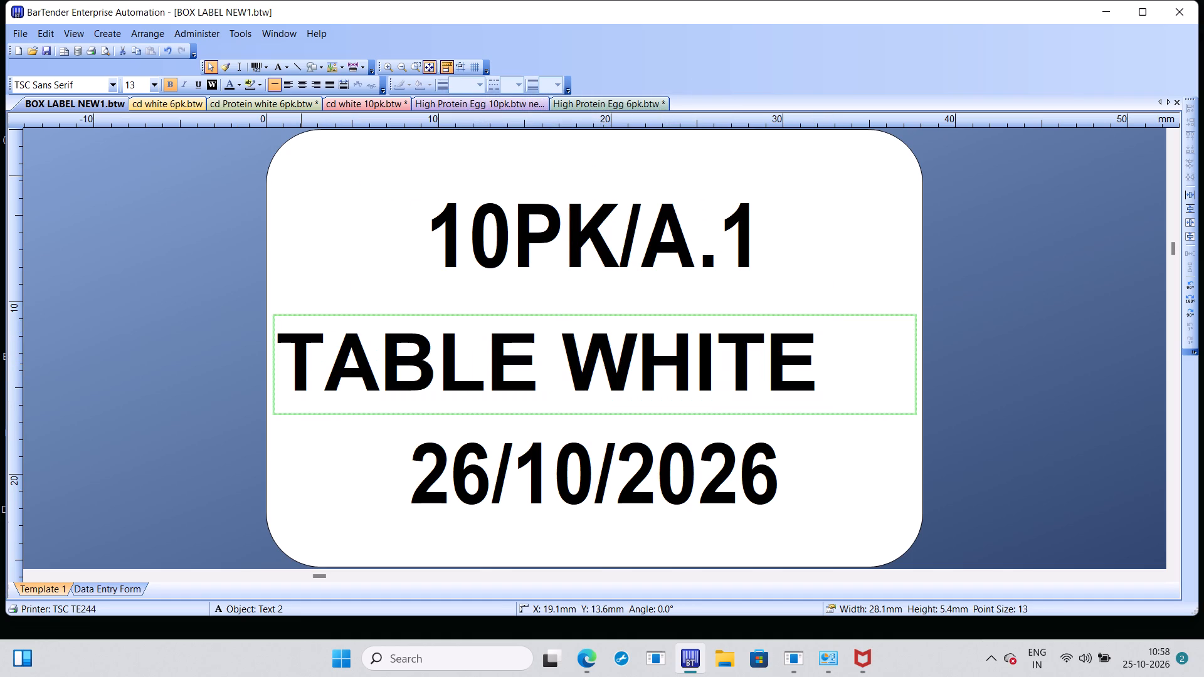
key(BackSpace)
key(BackSpace)
key(BackSpace)
key(BackSpace)
key(BackSpace)
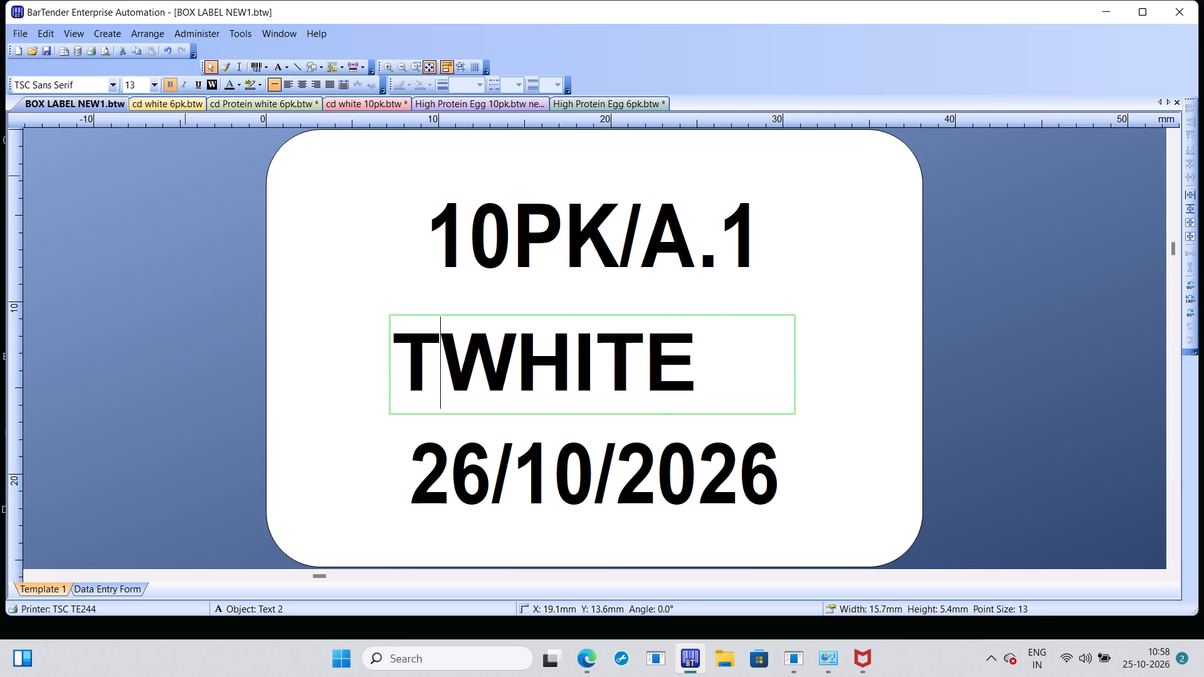
key(BackSpace)
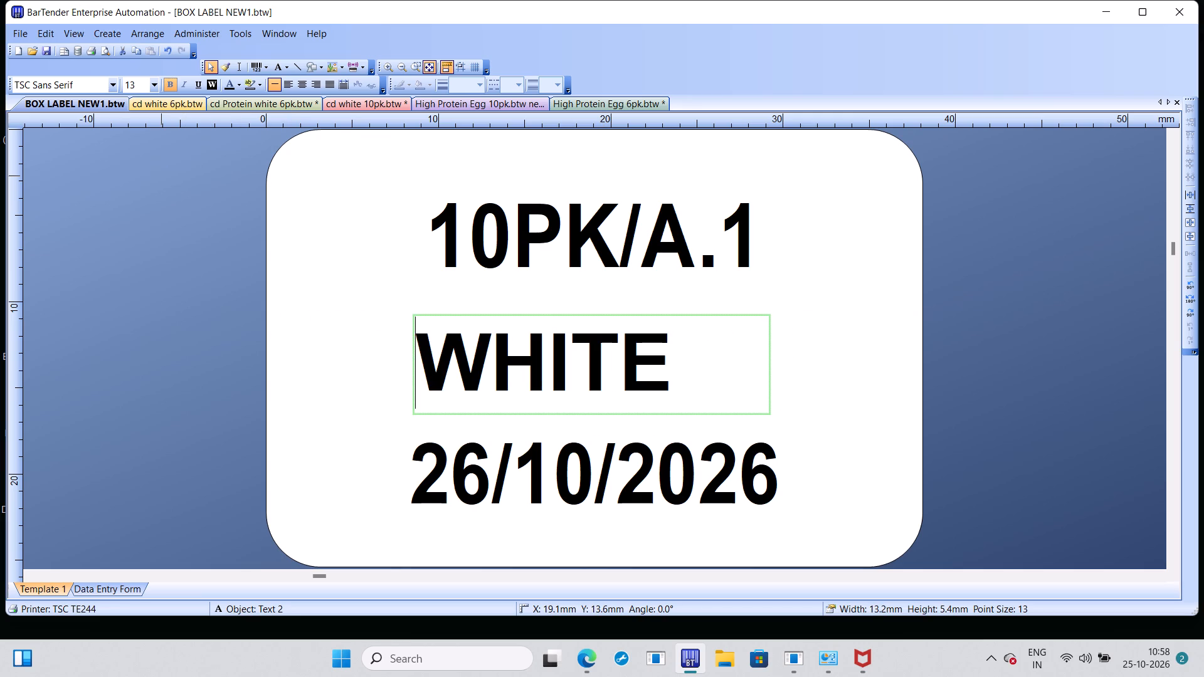
click(552, 364)
key(f)
click(423, 360)
key(f)
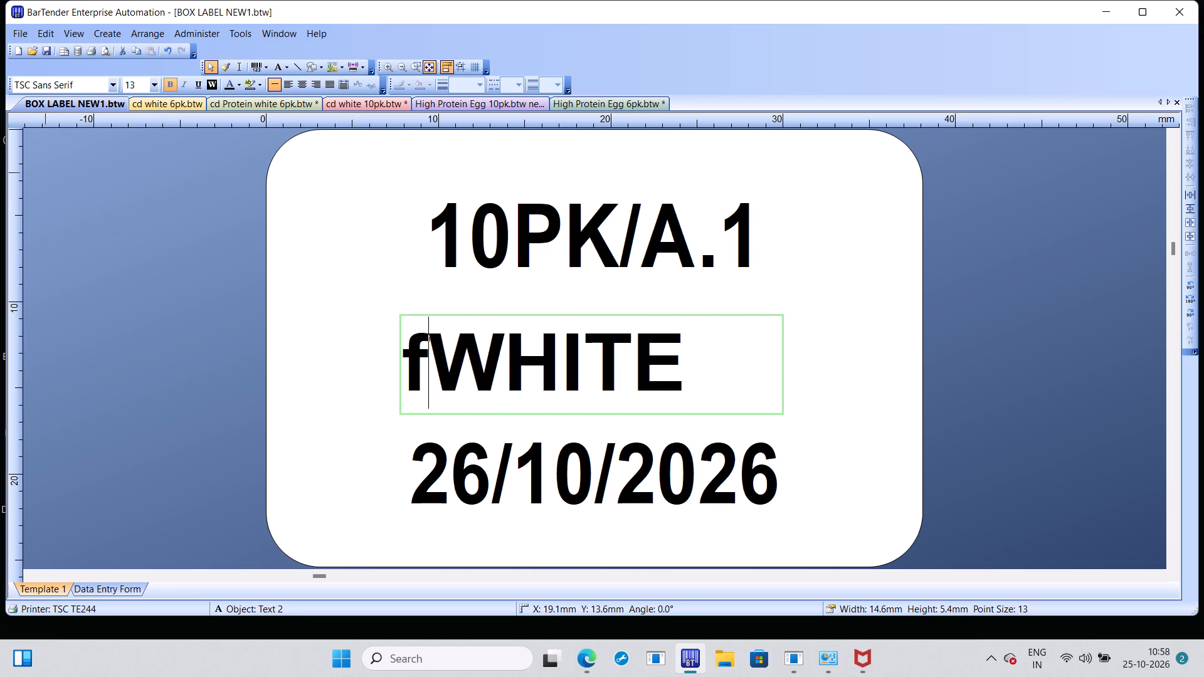
key(BackSpace)
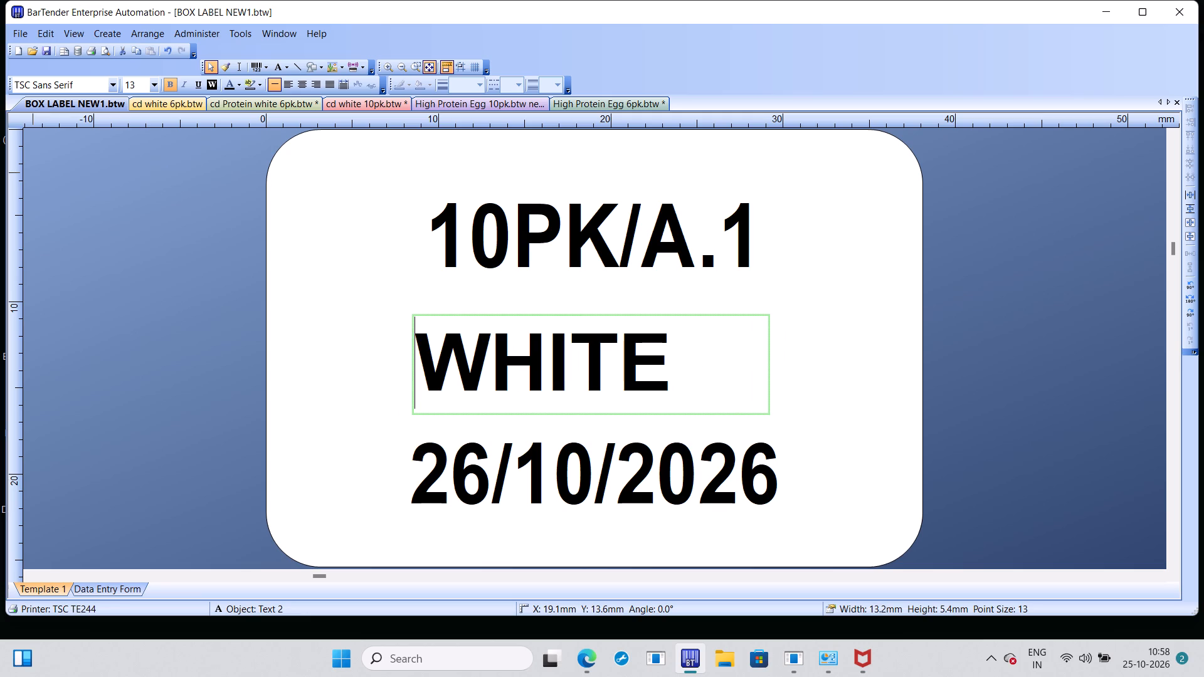
text(FA)
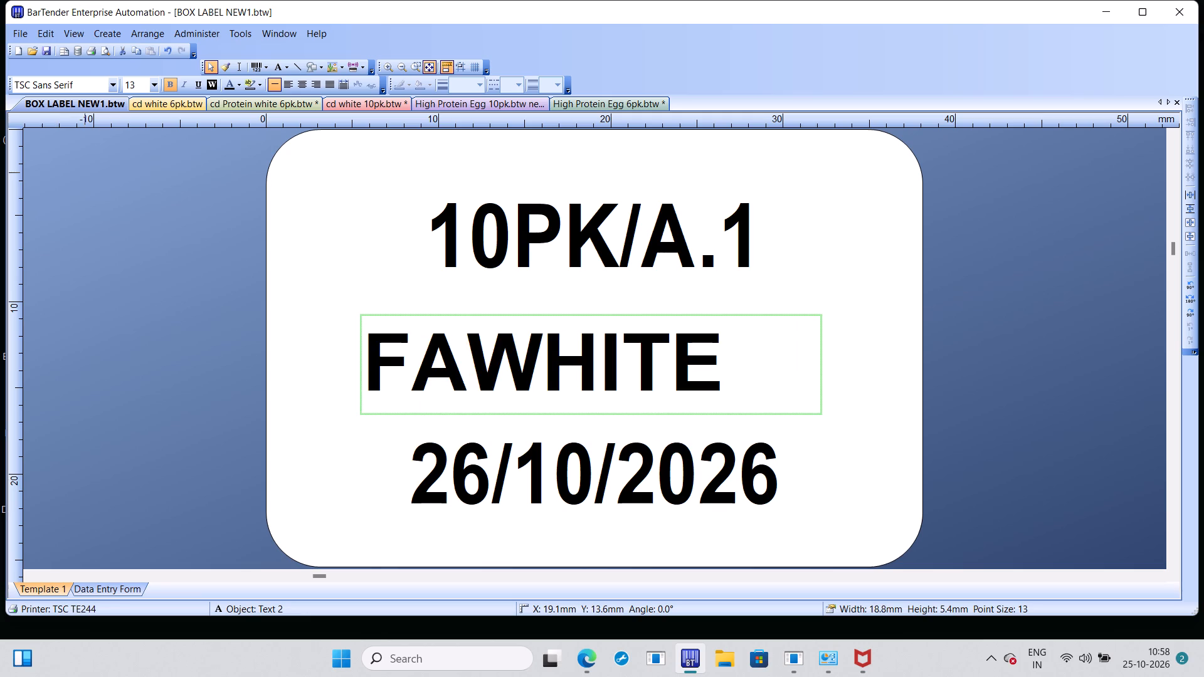
key(r)
text(M)
key(space)
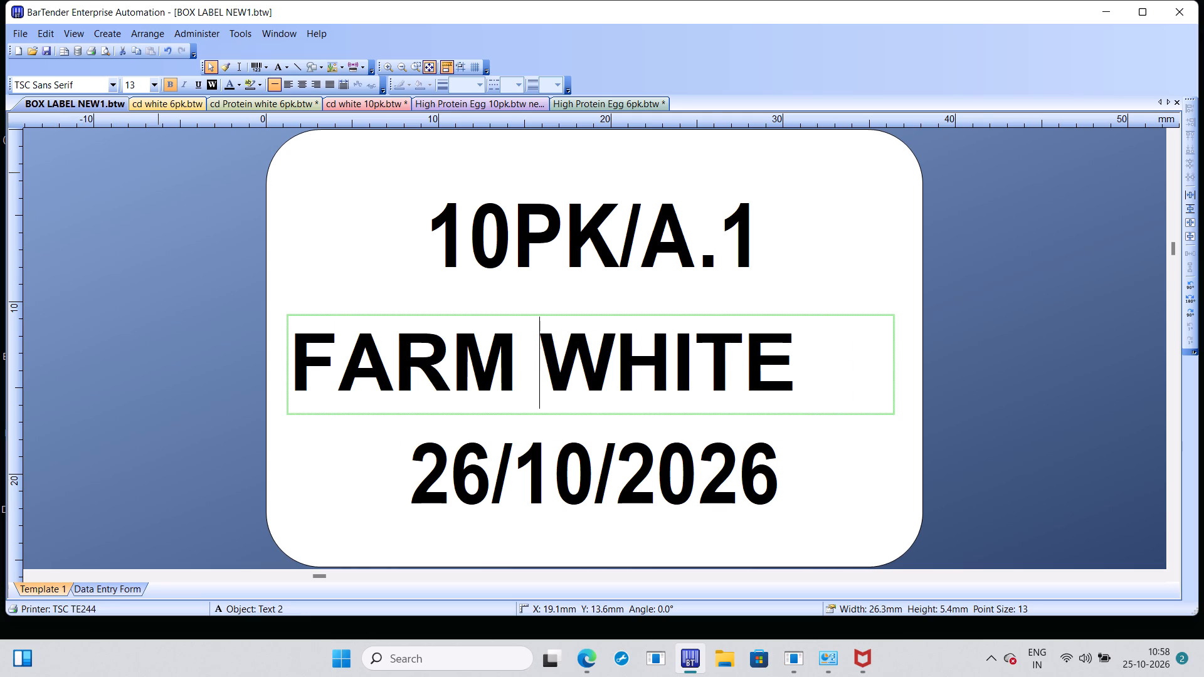
ctrl+scroll(423, 360, down, 1)
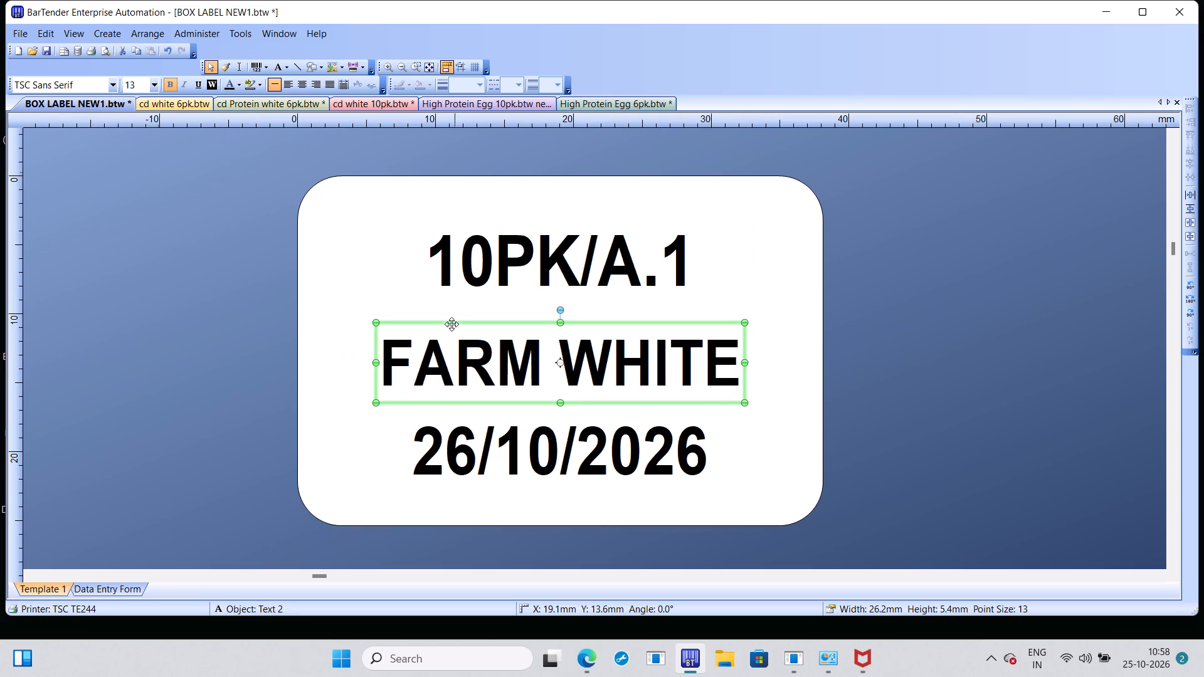
Print 40 copies of the 10PK/A.1 FARM WHITE label on the TSC TE244 printer.
ctrl+click(409, 245)
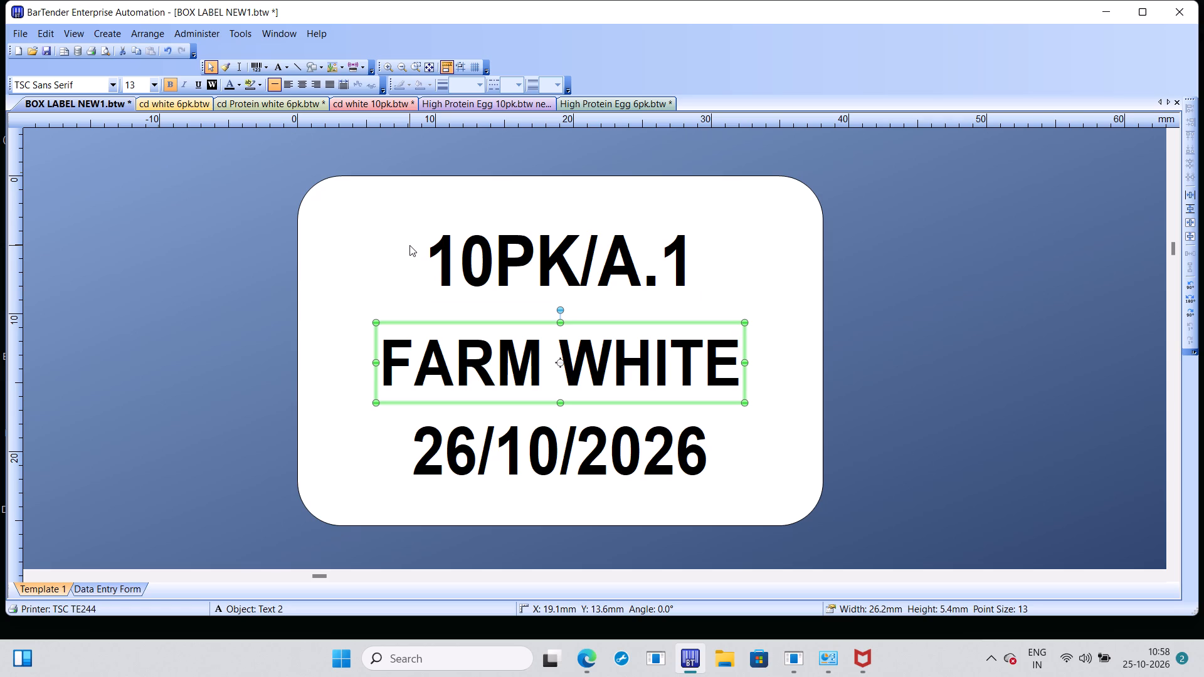
key(ctrl+p)
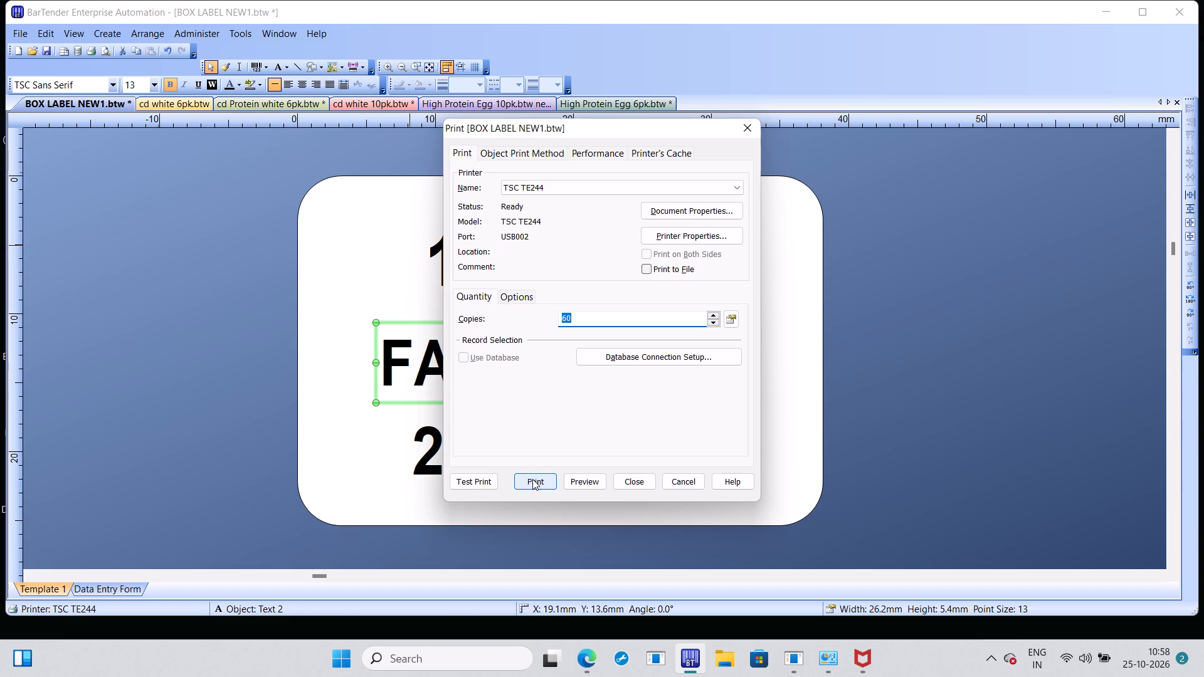
key(BackSpace)
text(40)
click(531, 491)
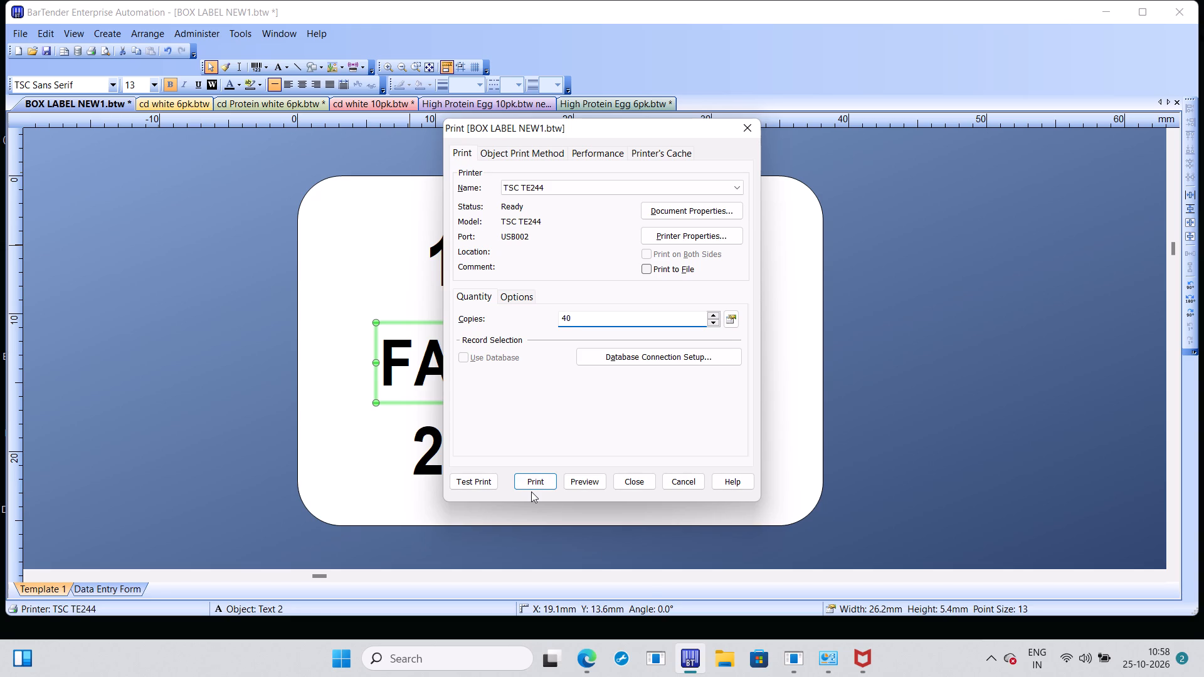
click(539, 481)
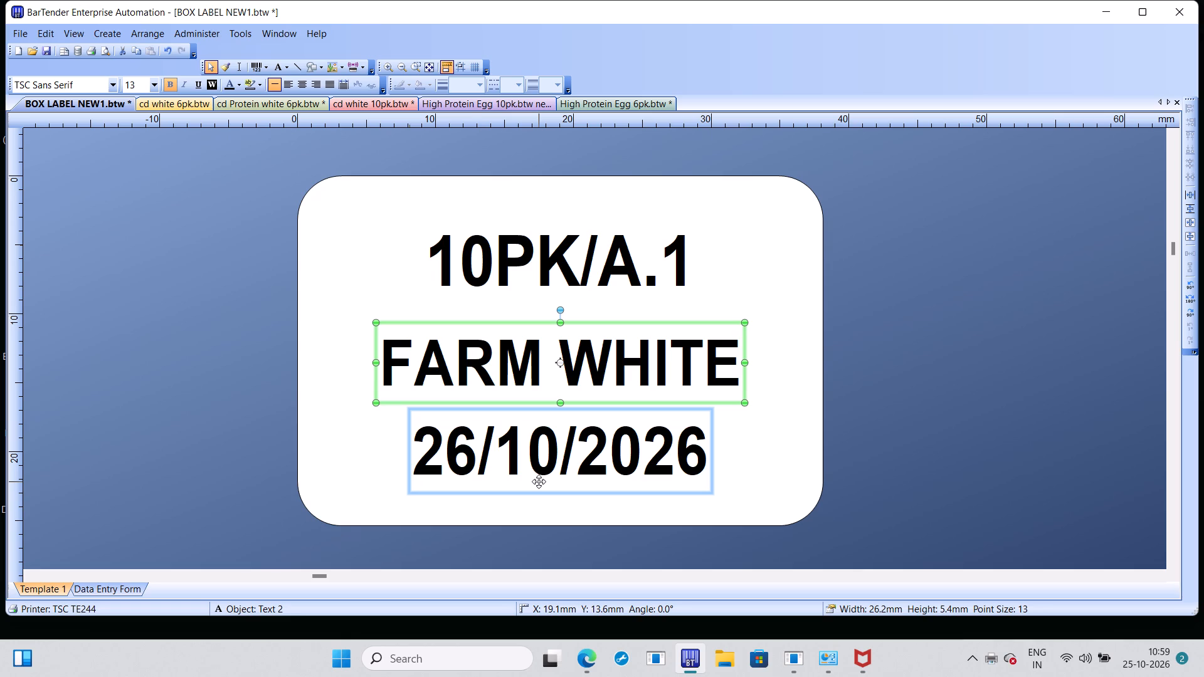
Replace the label's middle text line FARM WHITE with PROTIEN MAX.
click(662, 392)
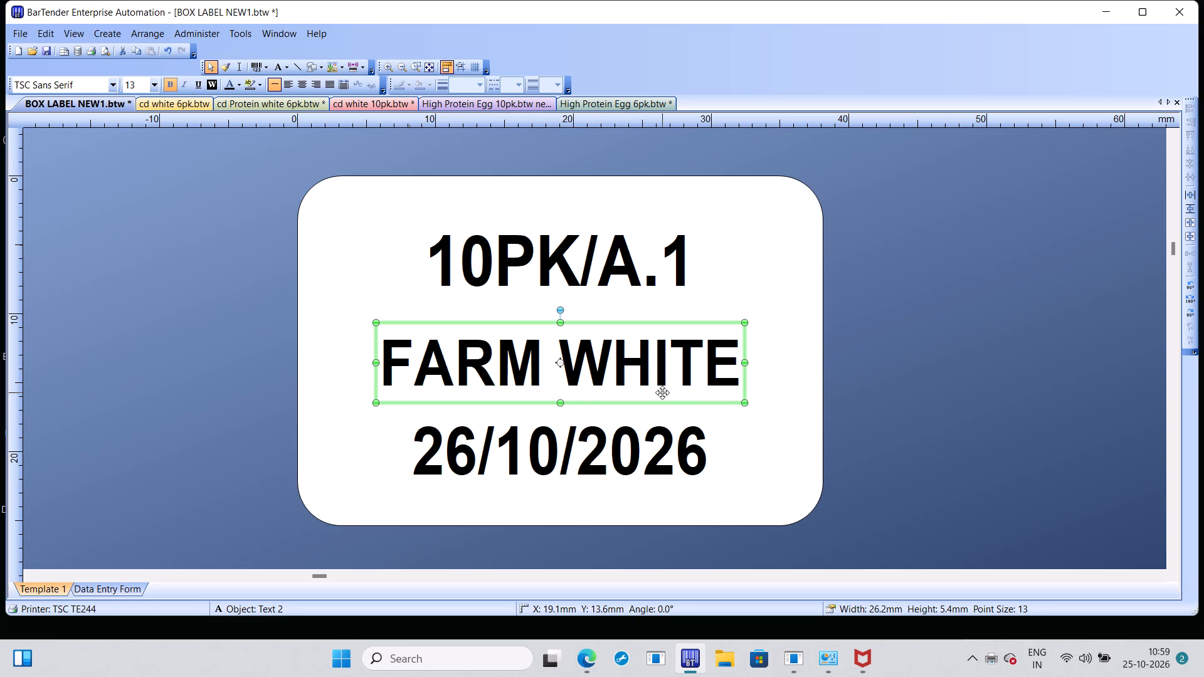
click(737, 367)
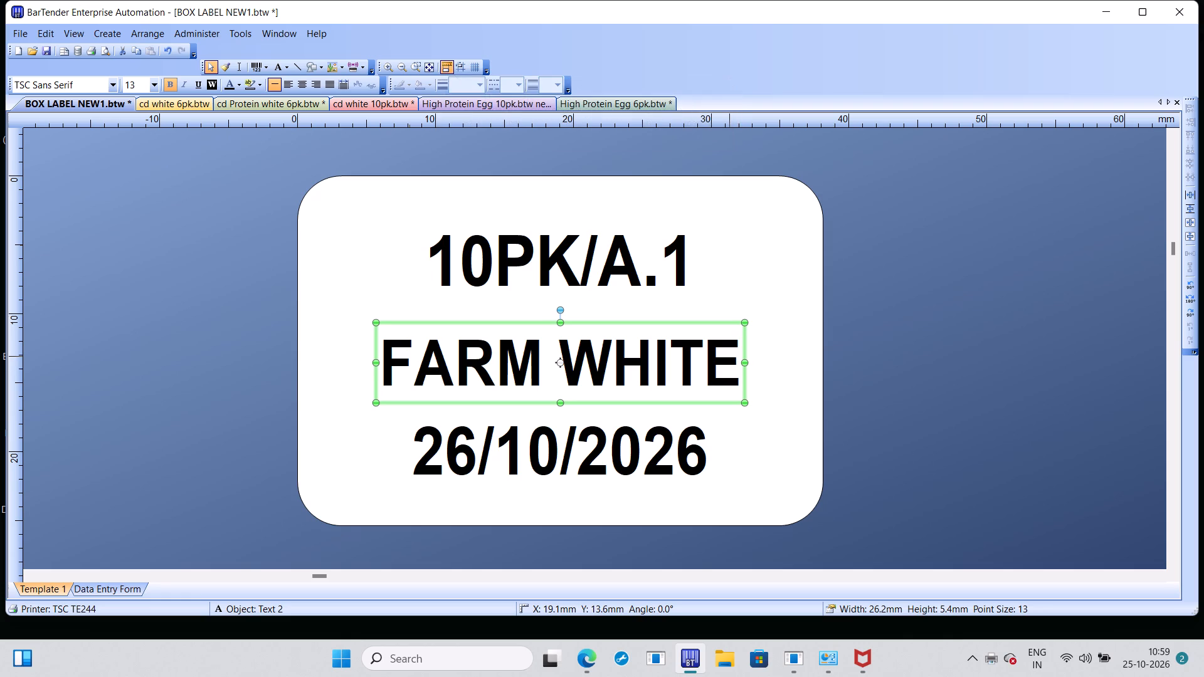
click(729, 356)
click(729, 356)
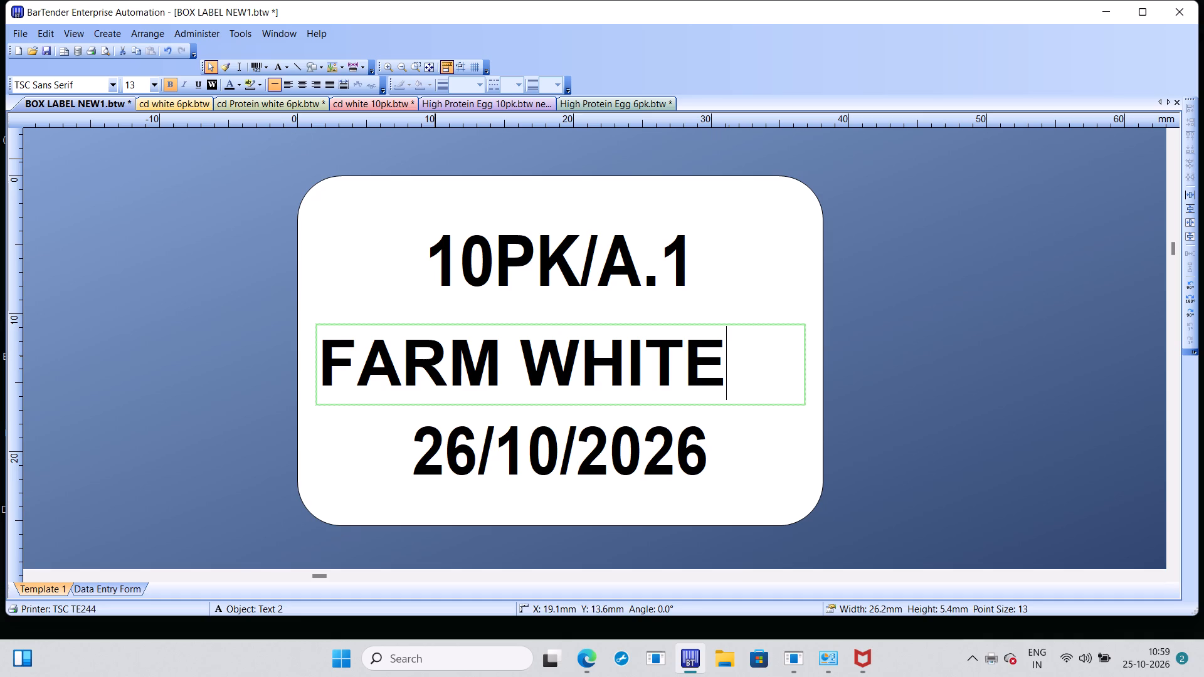
key(BackSpace)
key(BackSpace)
key(BackSpace)
key(BackSpace)
key(BackSpace)
key(BackSpace)
key(BackSpace)
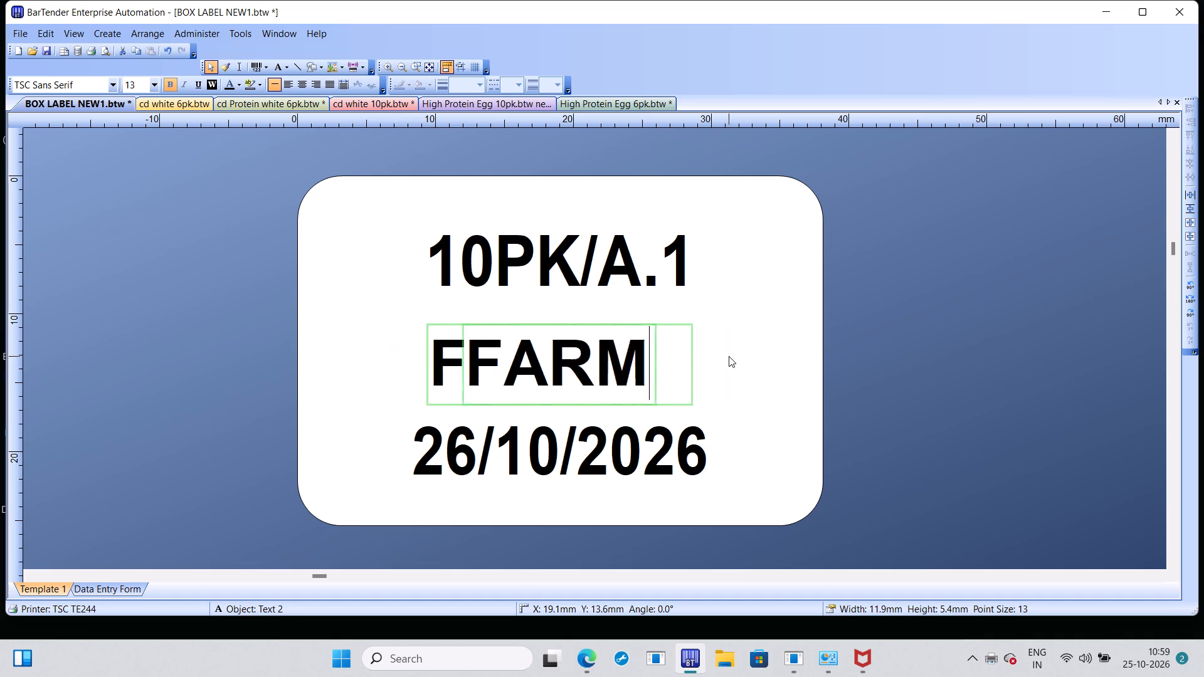
key(BackSpace)
key(BackSpace)
key(BackSpace)
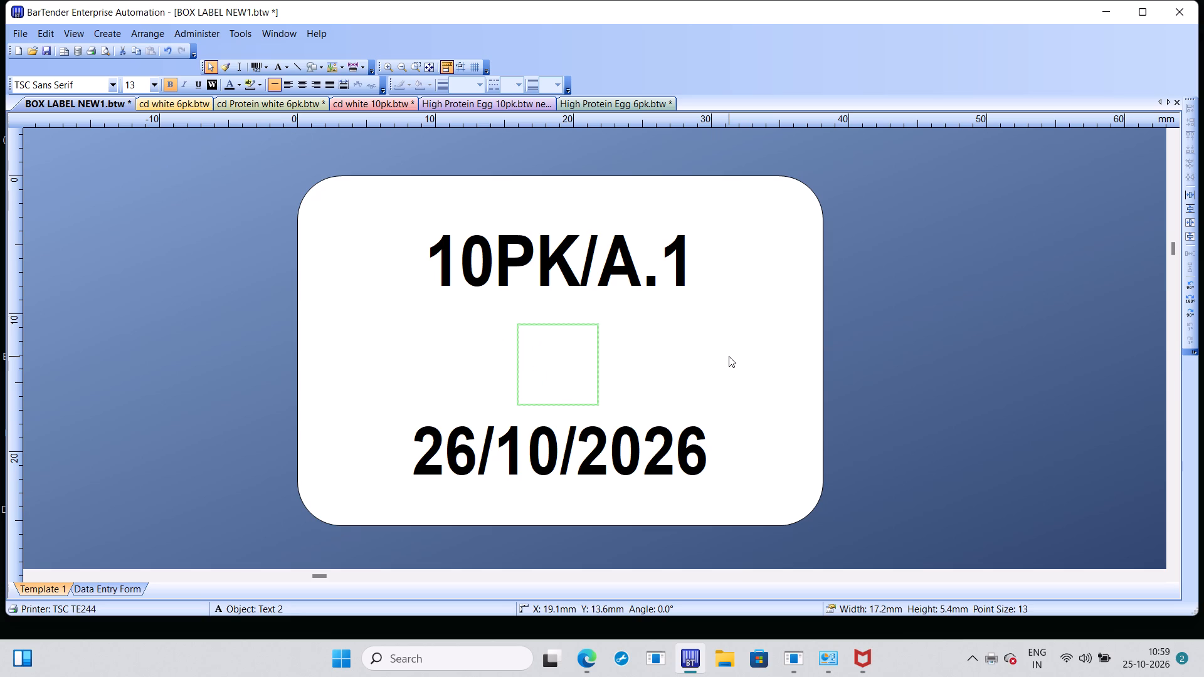
key(p)
text(ROTIE)
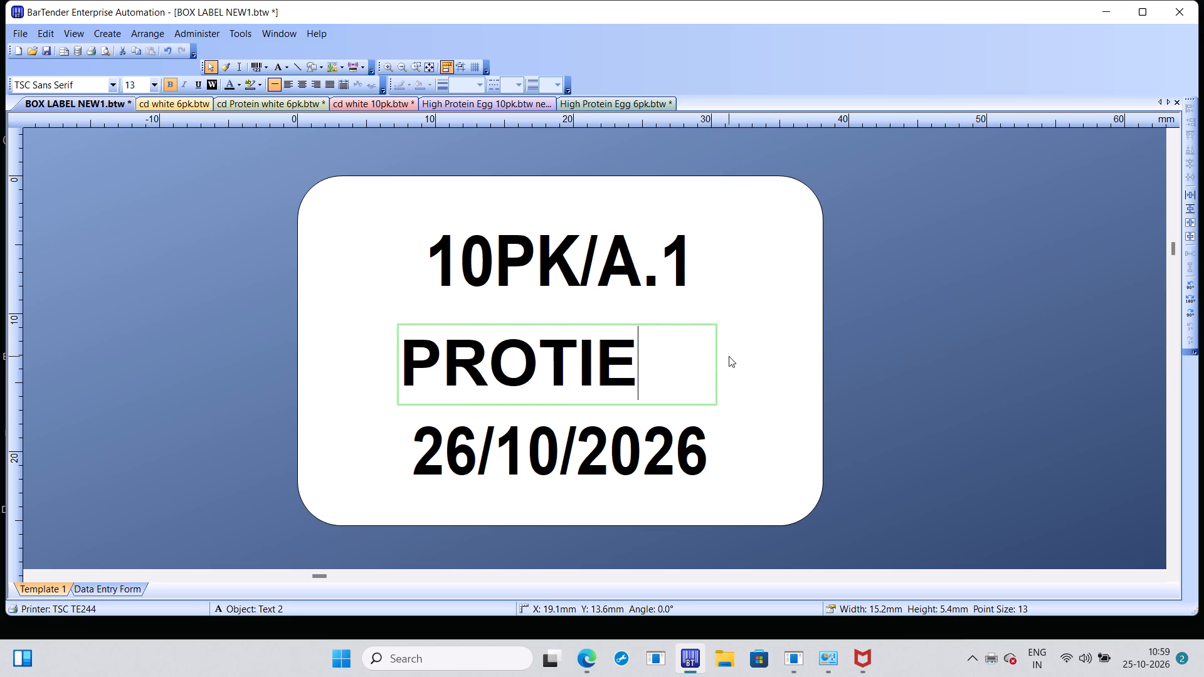
text(N)
key(space)
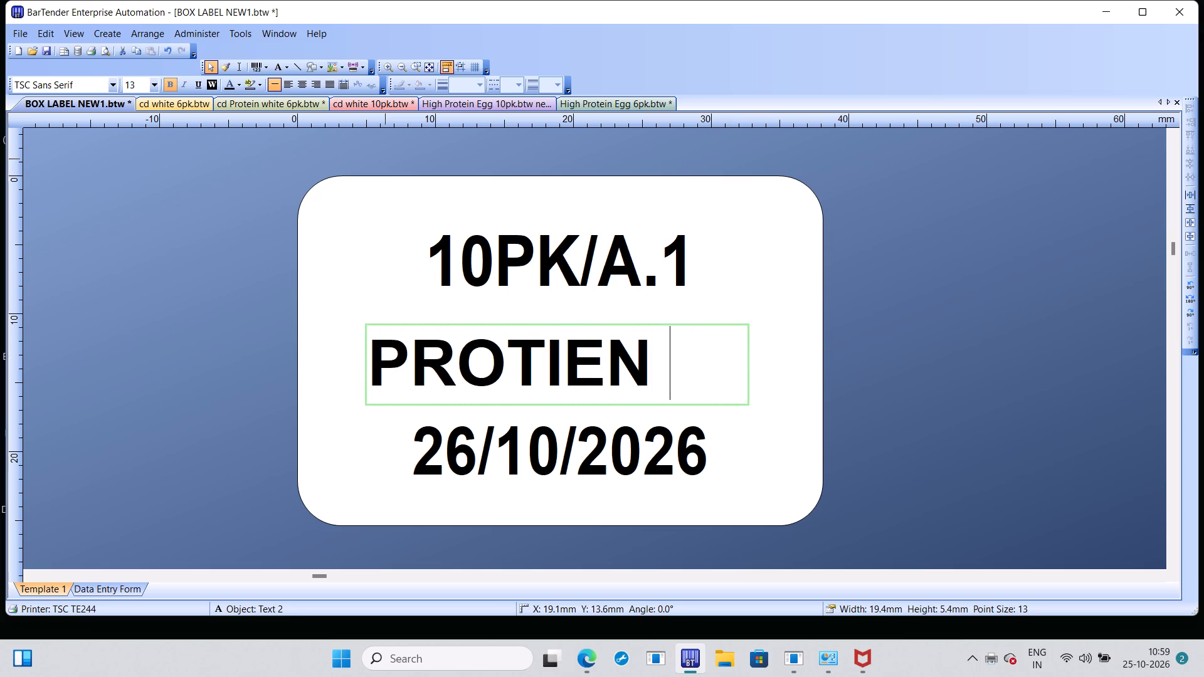
text(MAX)
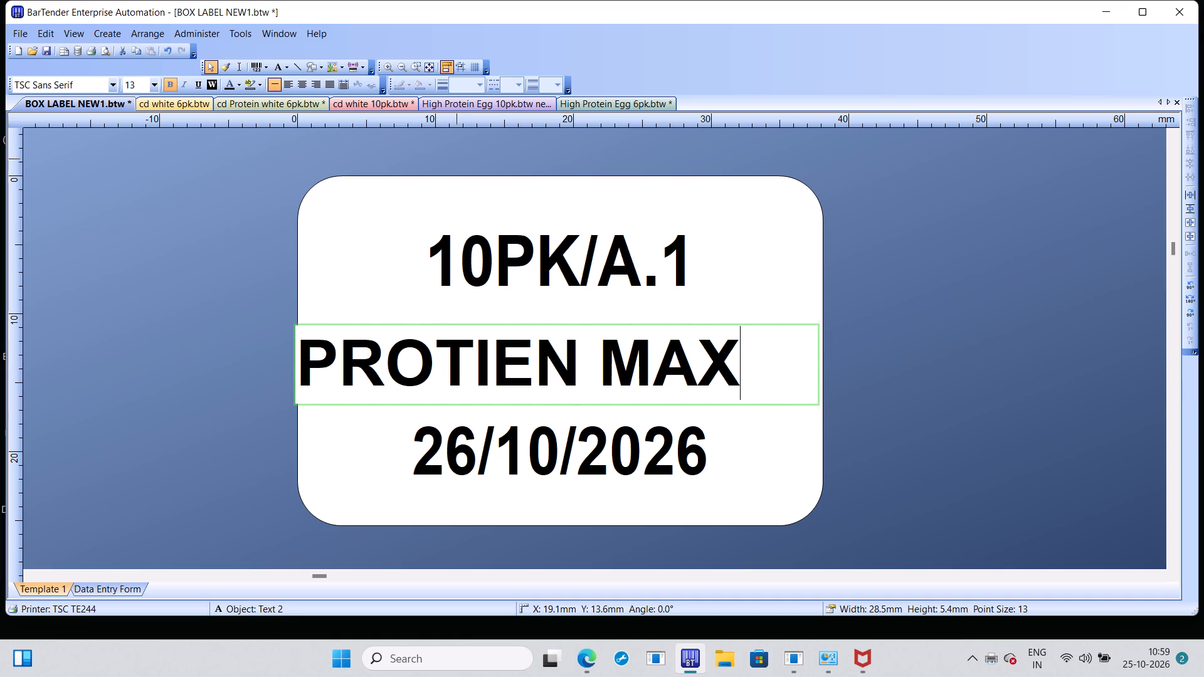
Change the pack size in the label's top text line from 10 to 6 so it reads 6PK/A.1.
click(490, 251)
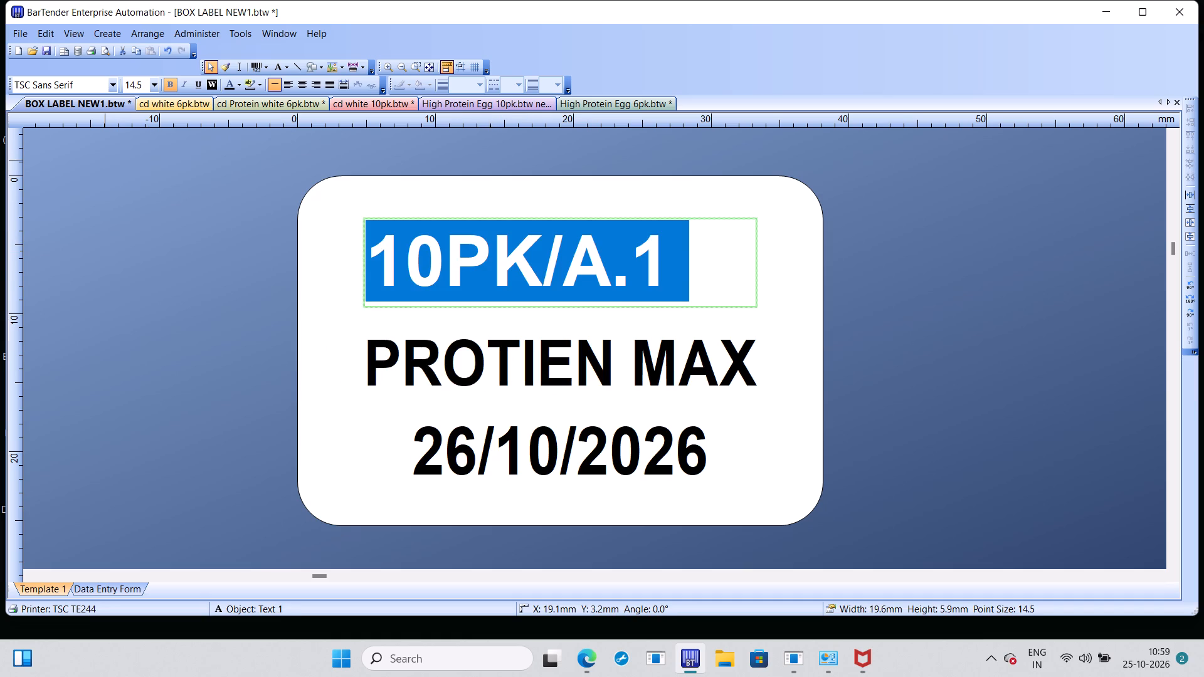
click(446, 251)
key(BackSpace)
key(BackSpace)
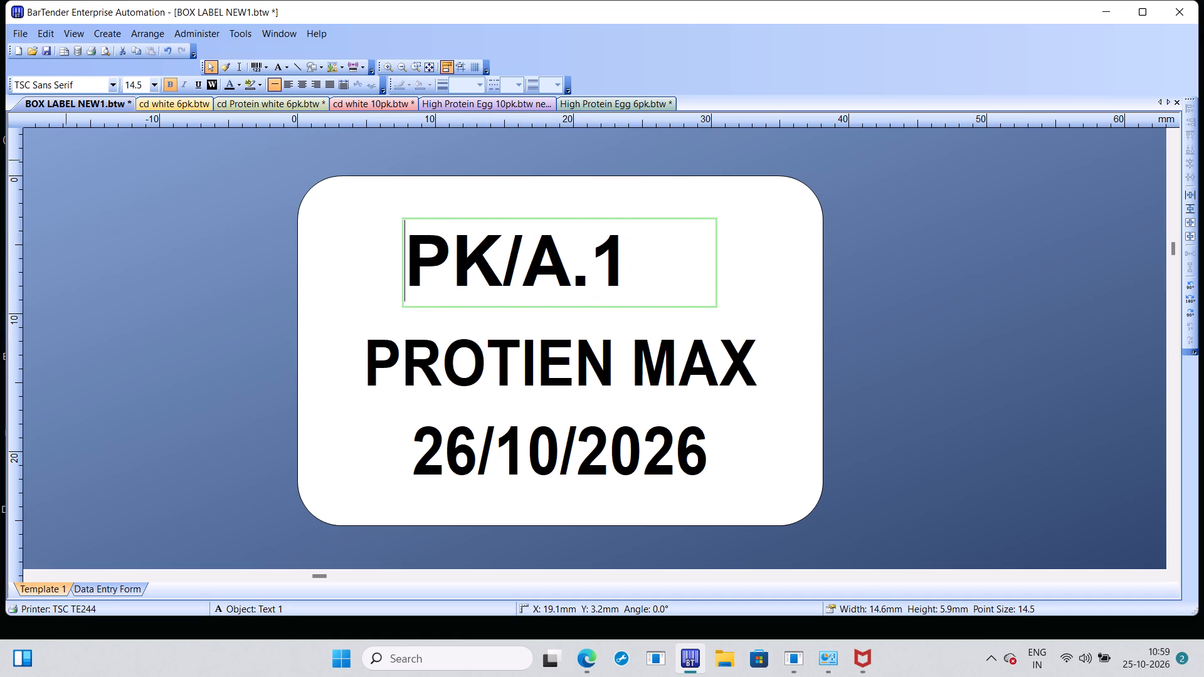
key(6)
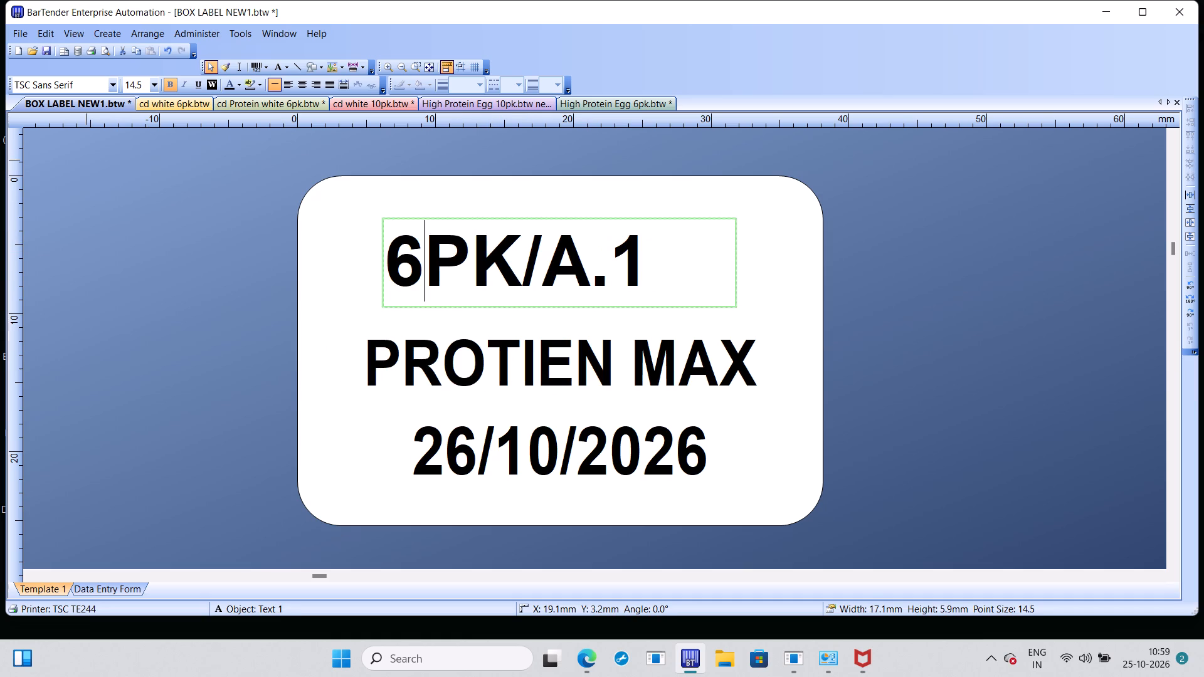
Print 40 copies of the 6PK/A.1 PROTIEN MAX label on the TSC TE244 printer.
key(ctrl+p)
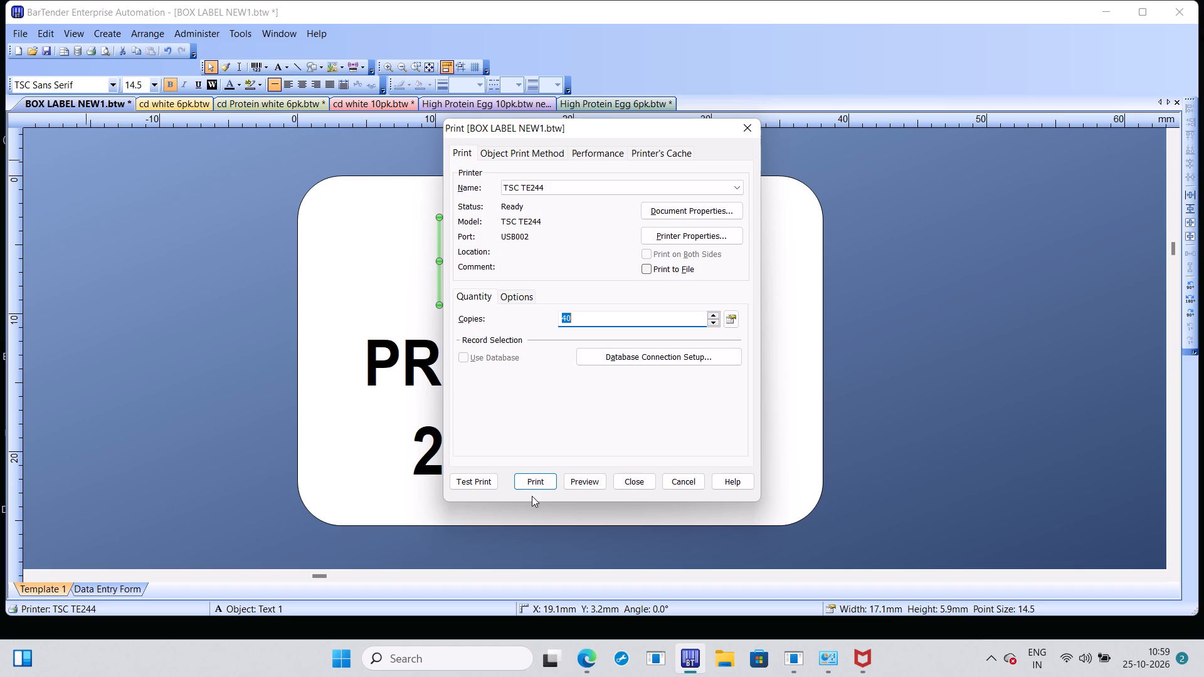
click(541, 482)
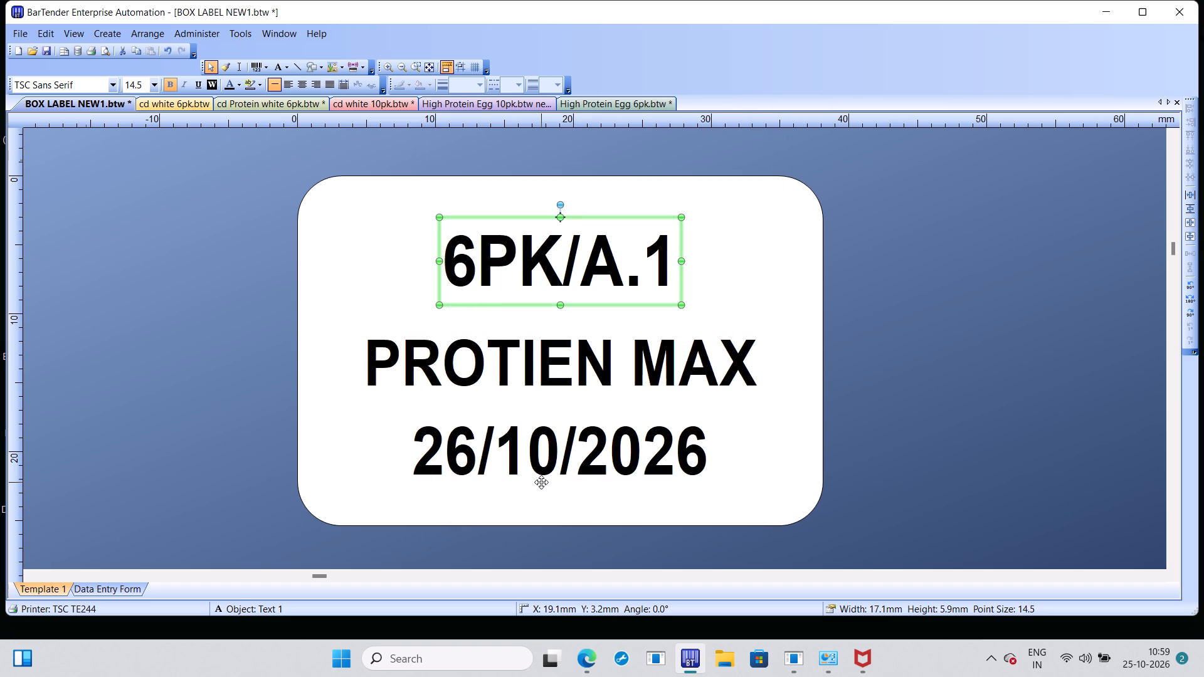
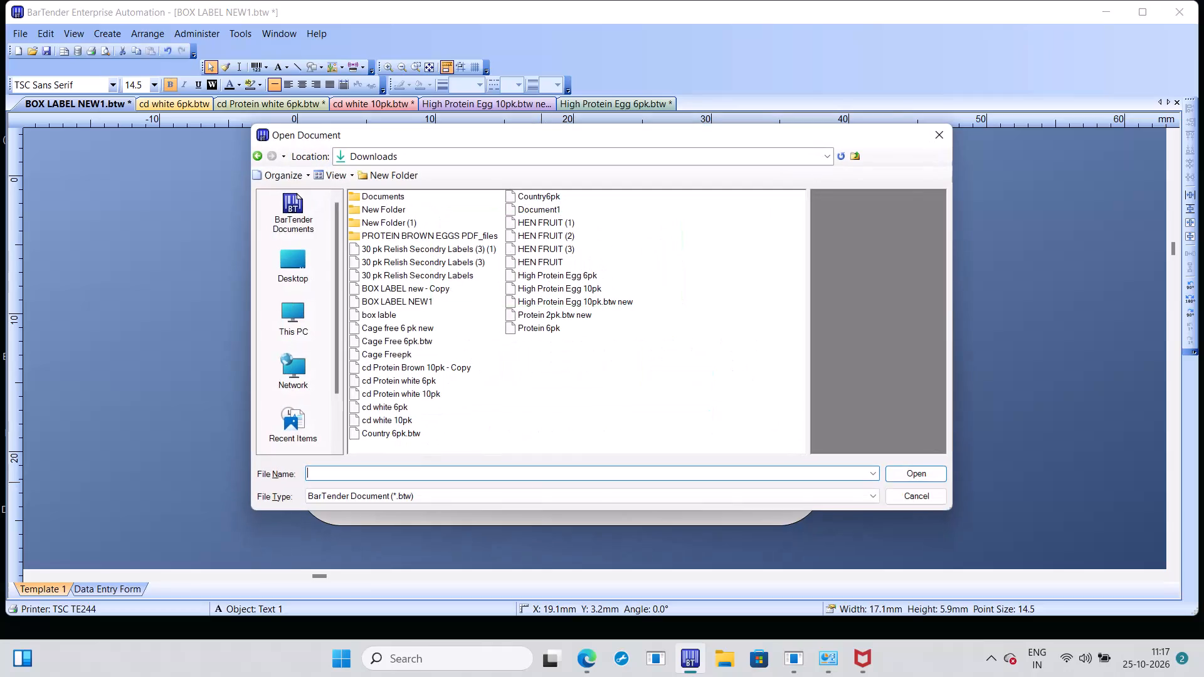
Open the cd Protein Brown 10pk - Copy label document from Downloads.
double_click(405, 369)
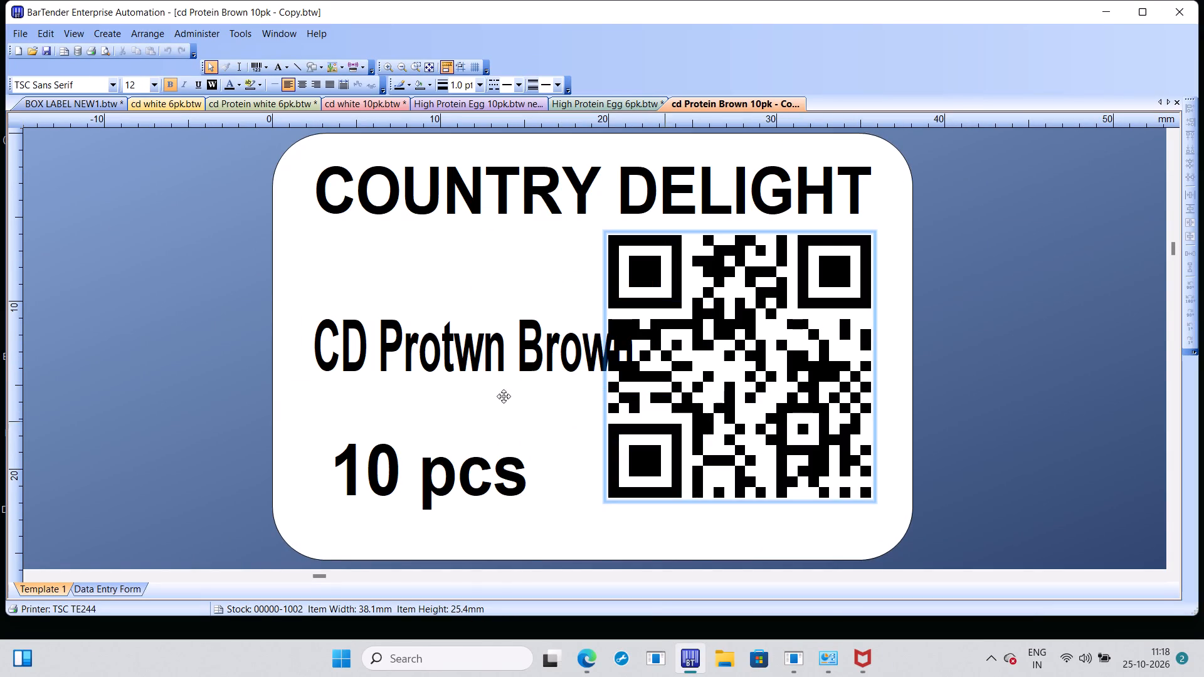
Remove the CD prefix from the label's middle text line so it reads Protwn Brown.
click(368, 364)
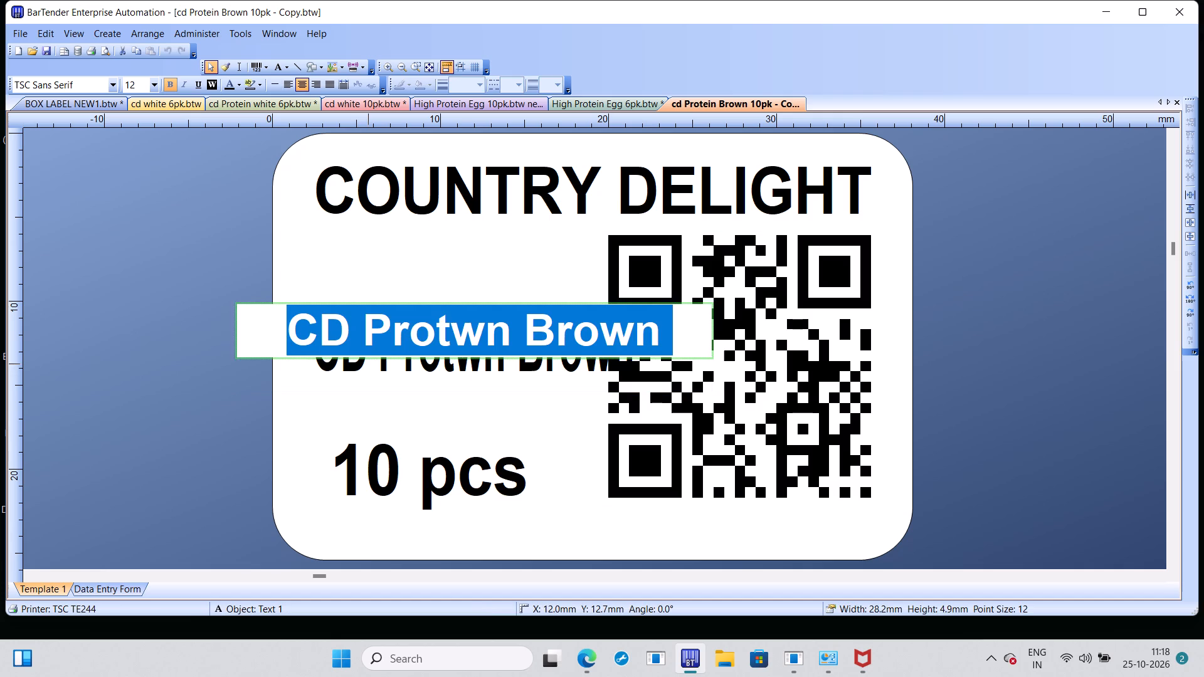
click(368, 364)
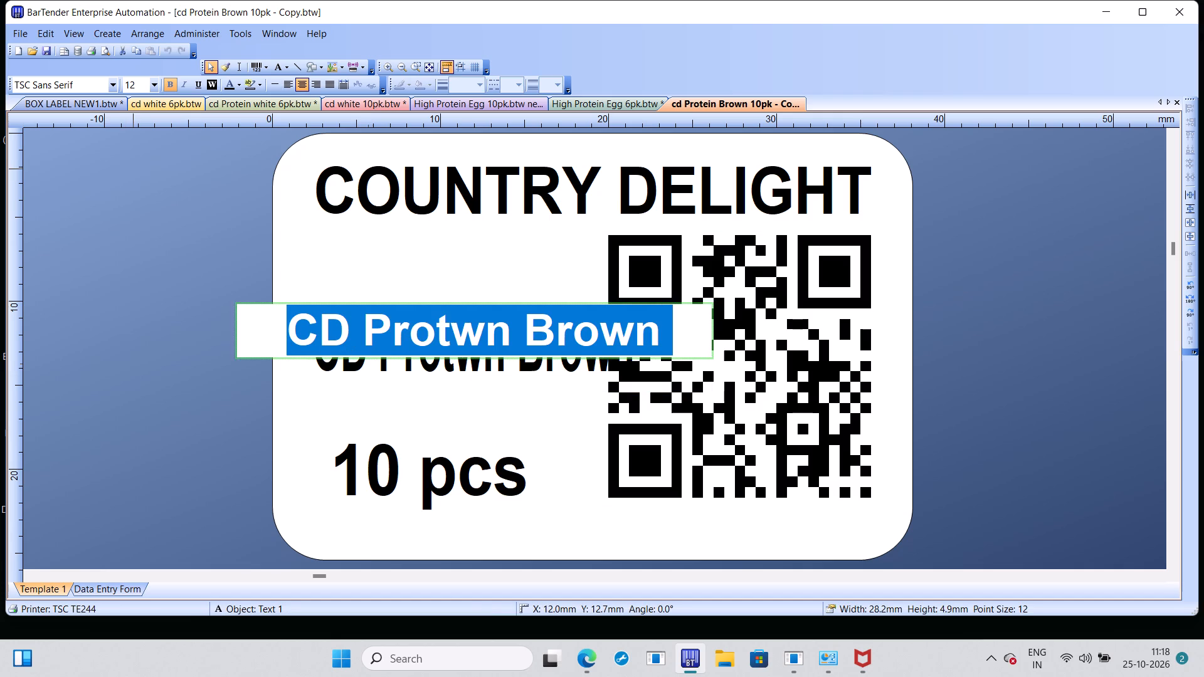
click(347, 345)
key(BackSpace)
key(BackSpace)
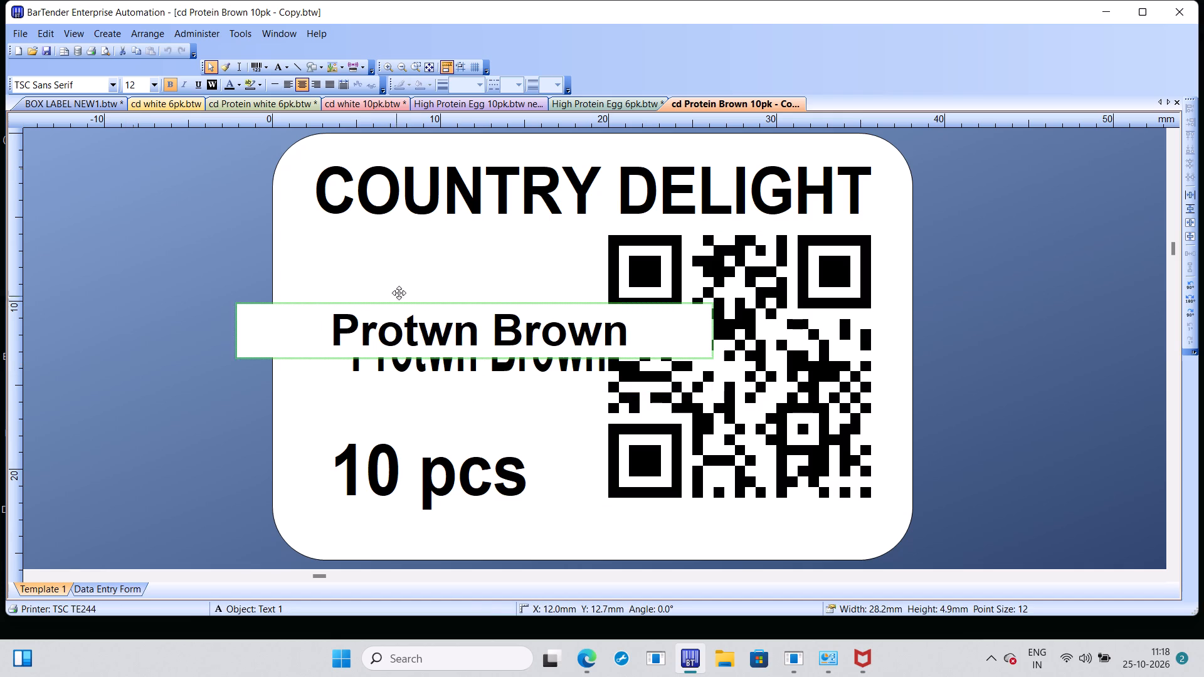
click(410, 269)
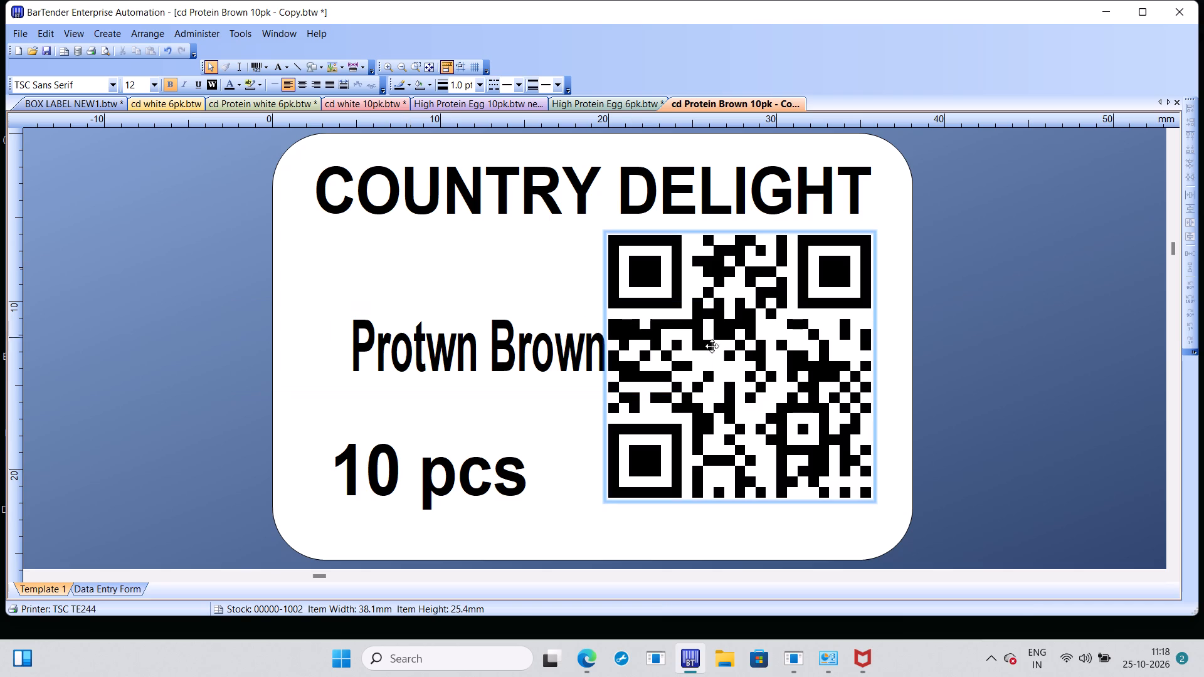
Reset the serial number at the end of the QR code's embedded data to 000001.
double_click(747, 365)
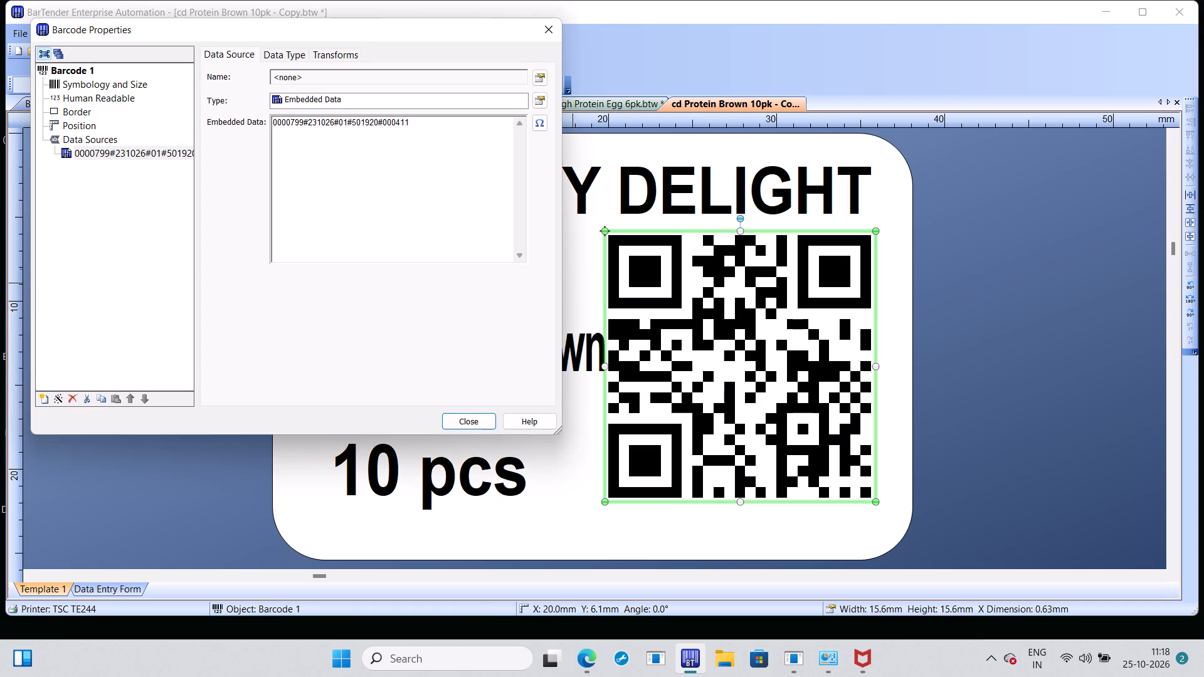
click(407, 139)
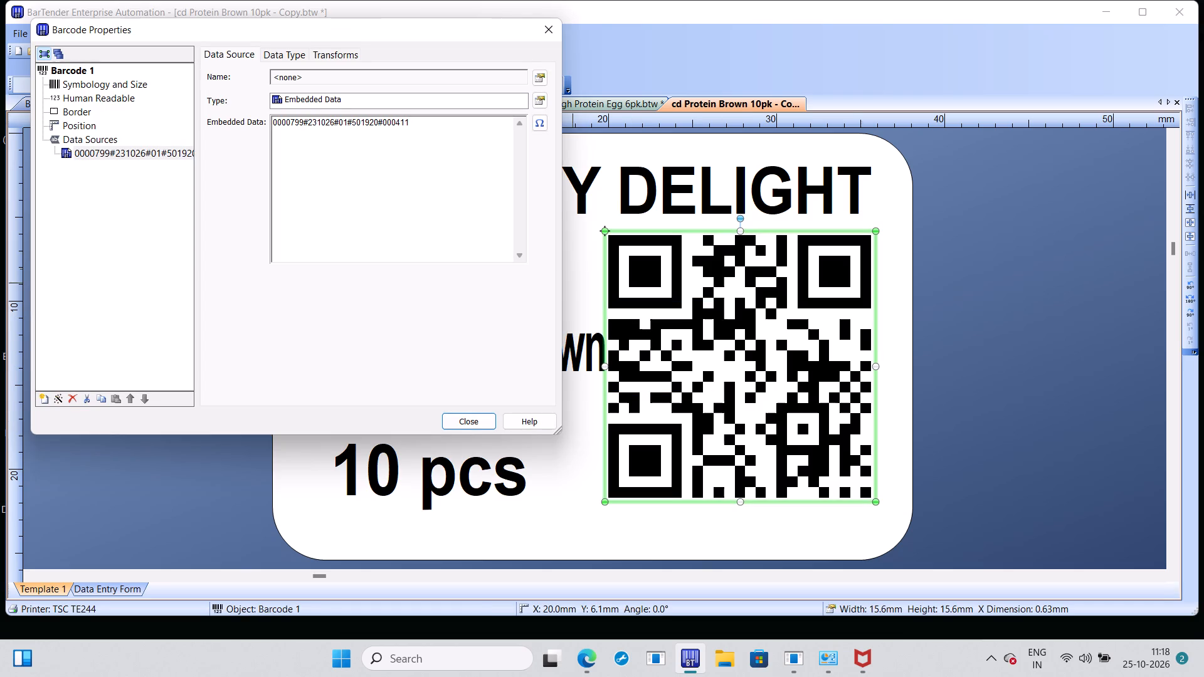
click(406, 139)
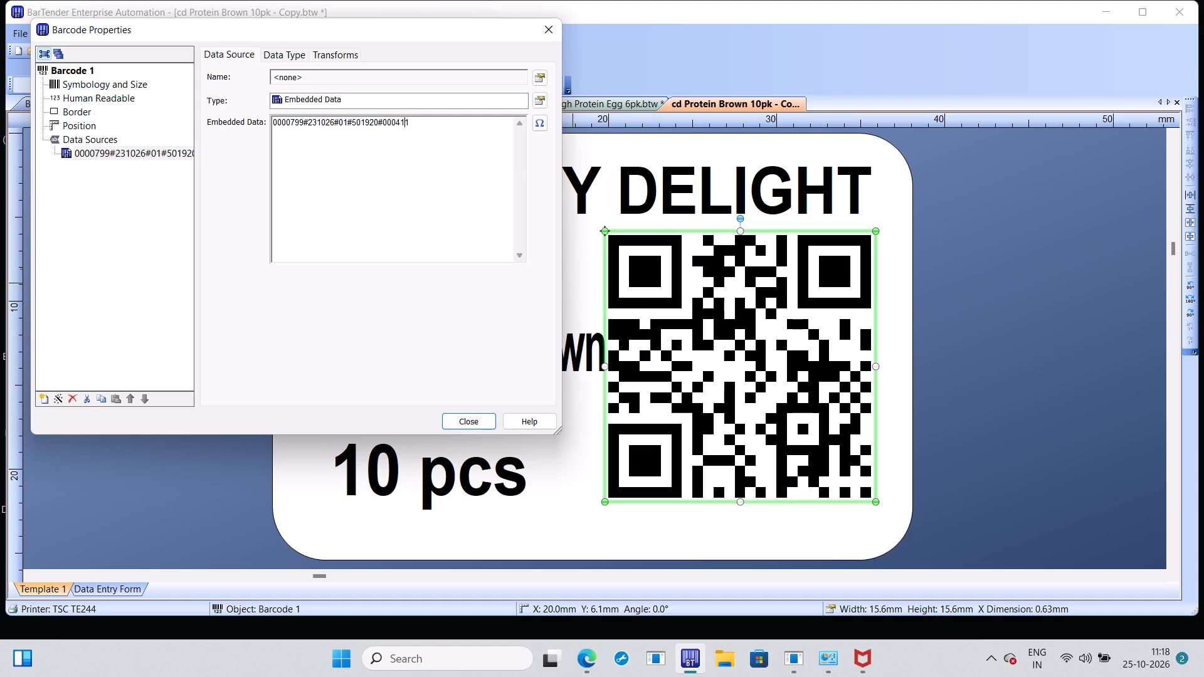
key(BackSpace)
key(BackSpace)
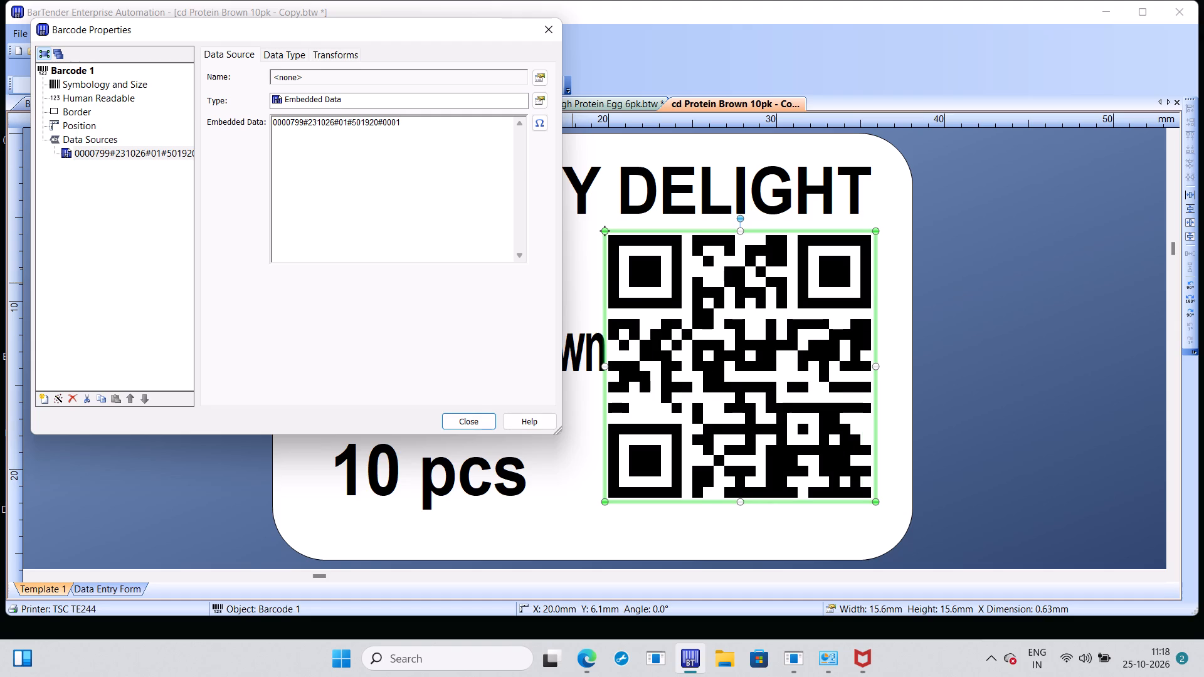
text(00)
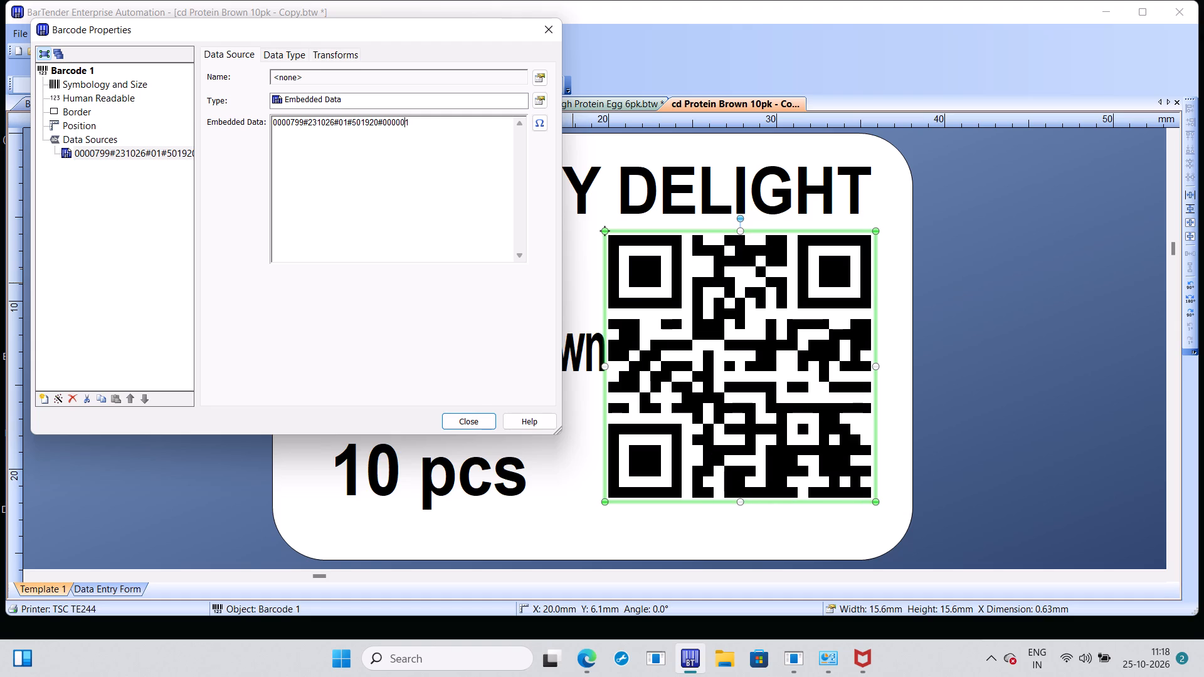
click(396, 132)
Set the date segment of the QR code's embedded data to 251026 and the segment before the serial number to 501118.
click(315, 139)
key(BackSpace)
key(5)
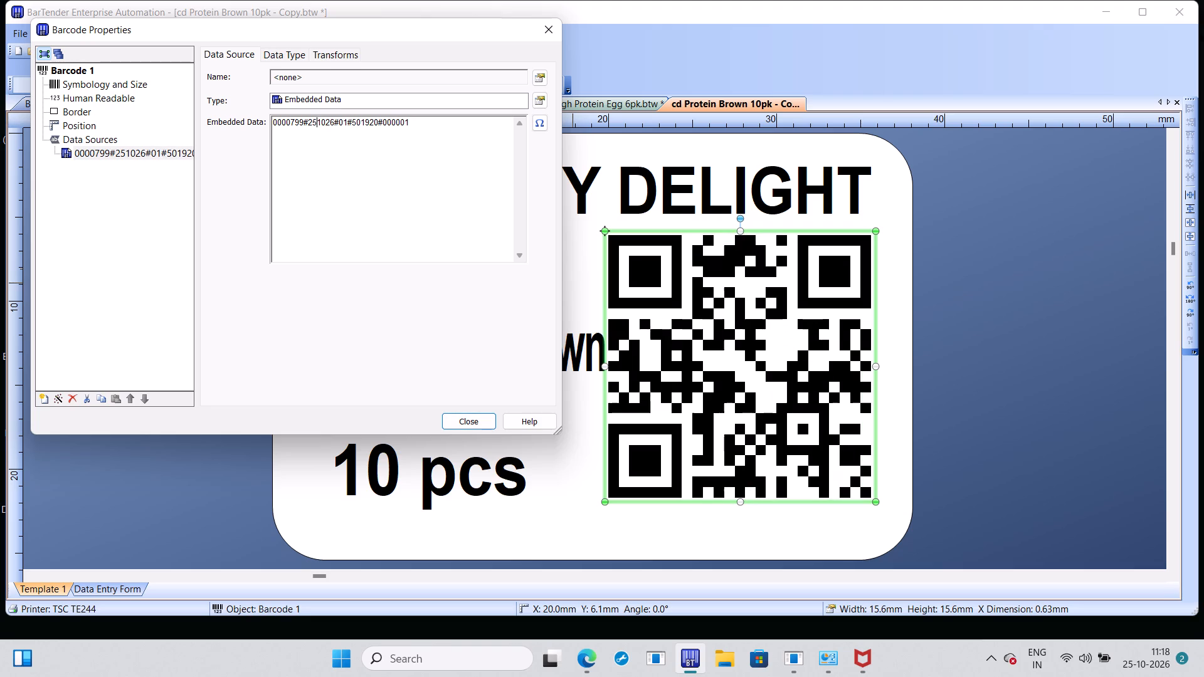
click(377, 137)
key(BackSpace)
key(BackSpace)
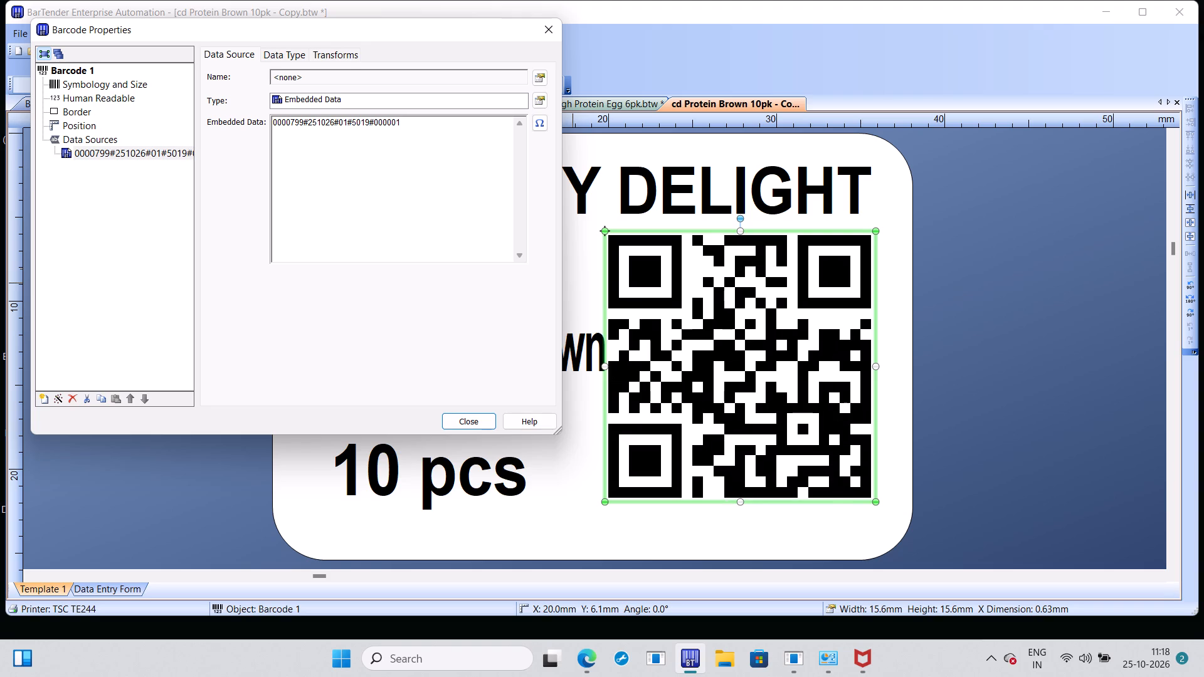
key(BackSpace)
text(118)
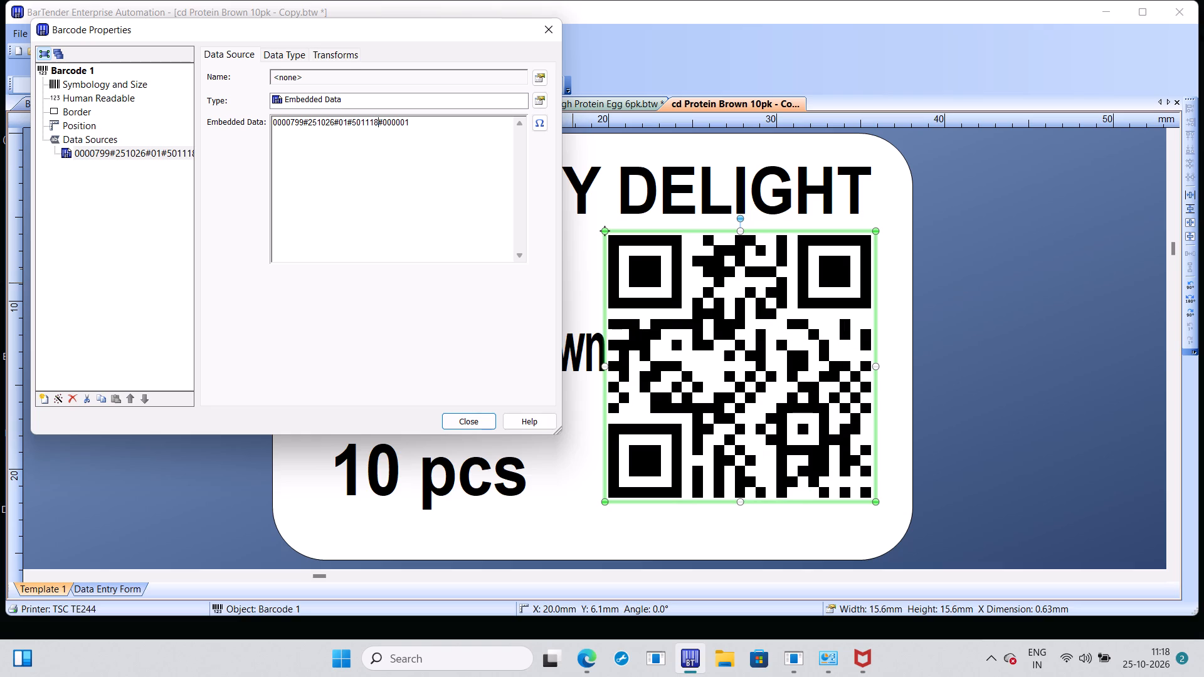
click(371, 137)
click(465, 416)
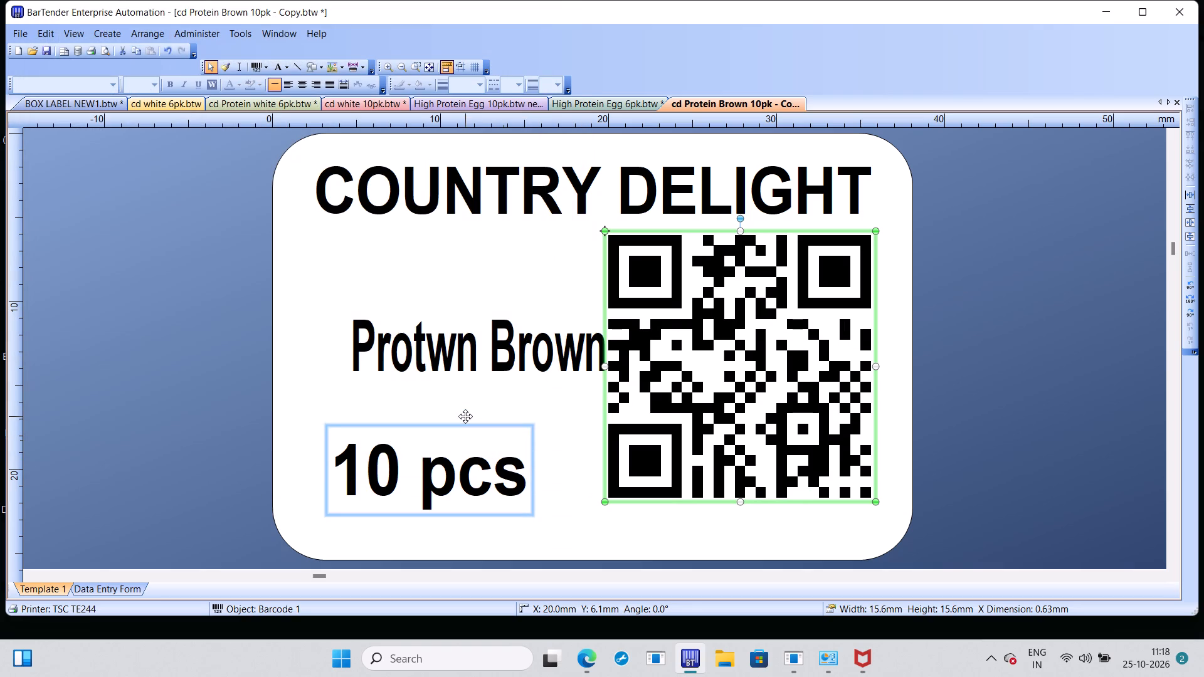
double_click(737, 382)
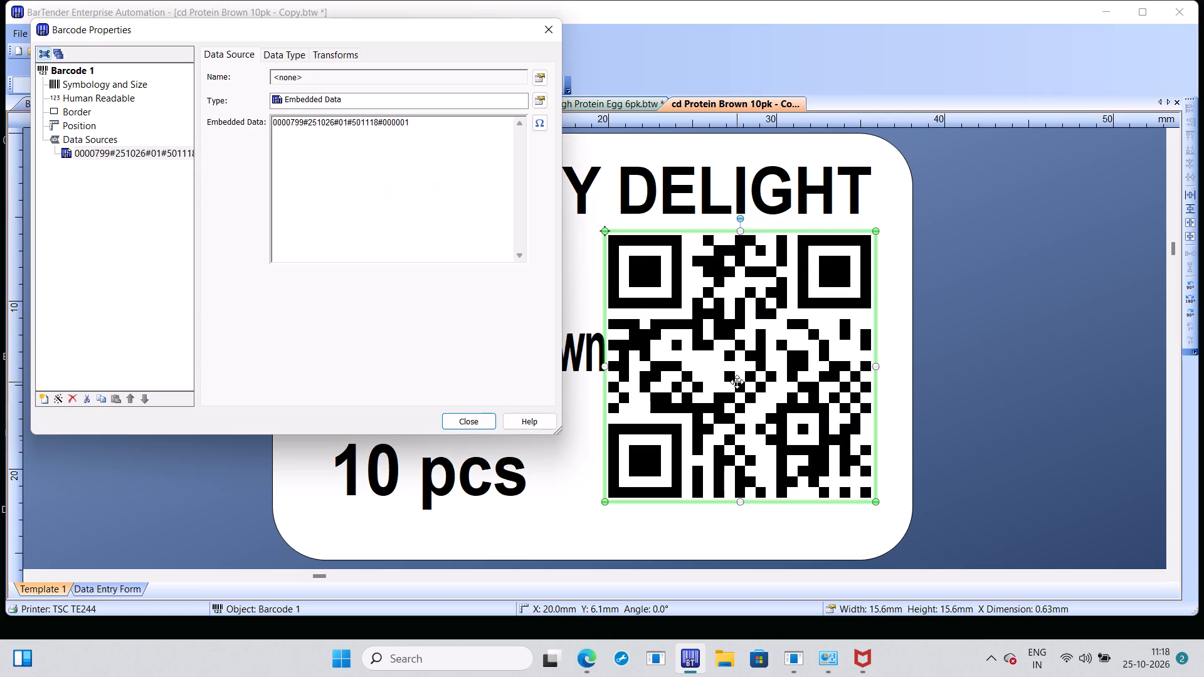
click(542, 24)
Print 206 serial numbers of the Protwn Brown 10 pcs label on the TSC TE244 printer.
key(ctrl+p)
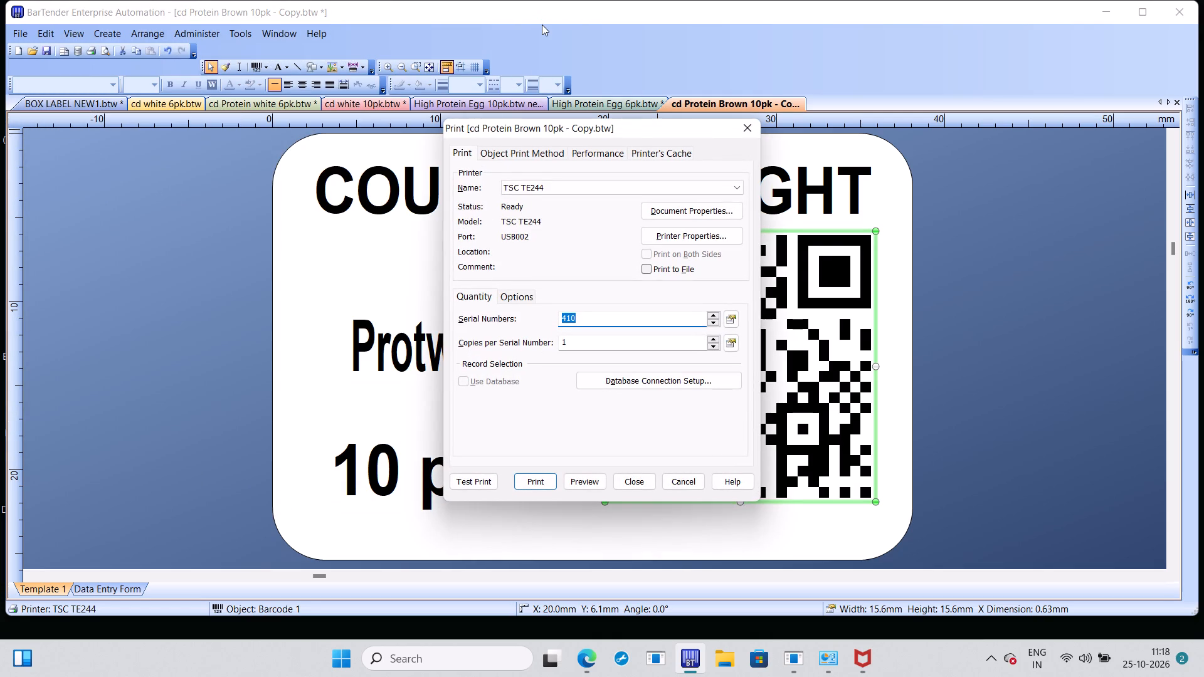
key(2)
text(06)
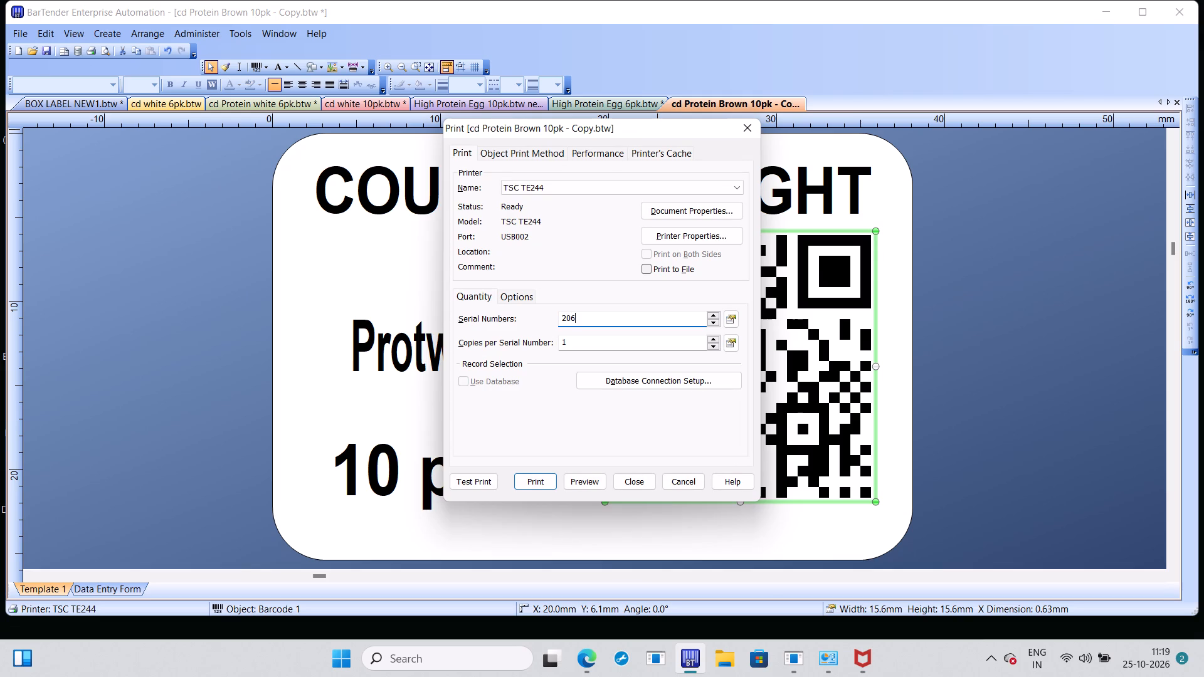
key(Return)
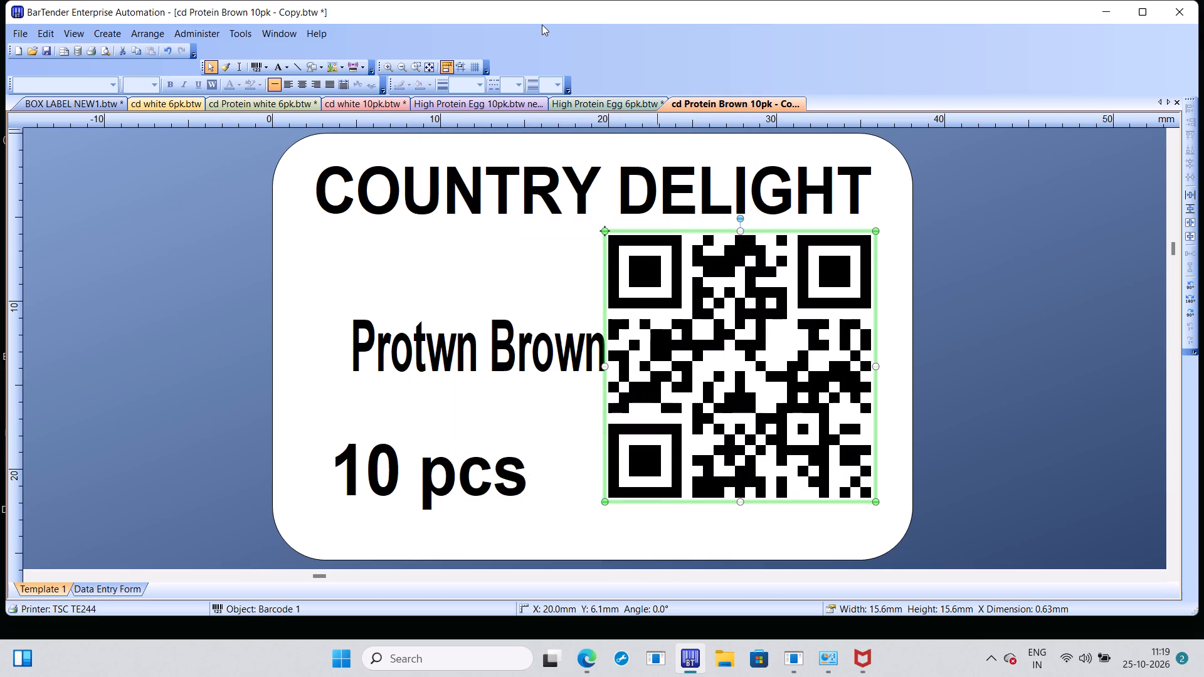
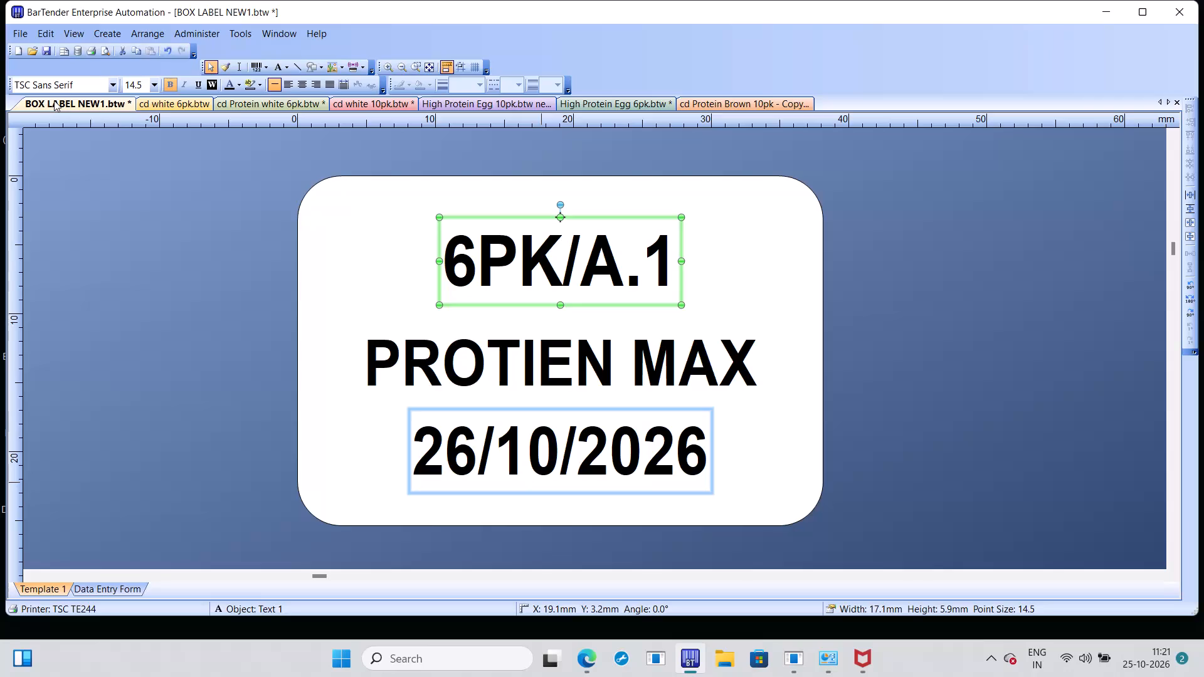
Replace the middle text line of the 6PK/A.1 label in BOX LABEL NEW1 with TABLE WHITE.
drag(54, 100, 71, 328)
click(71, 328)
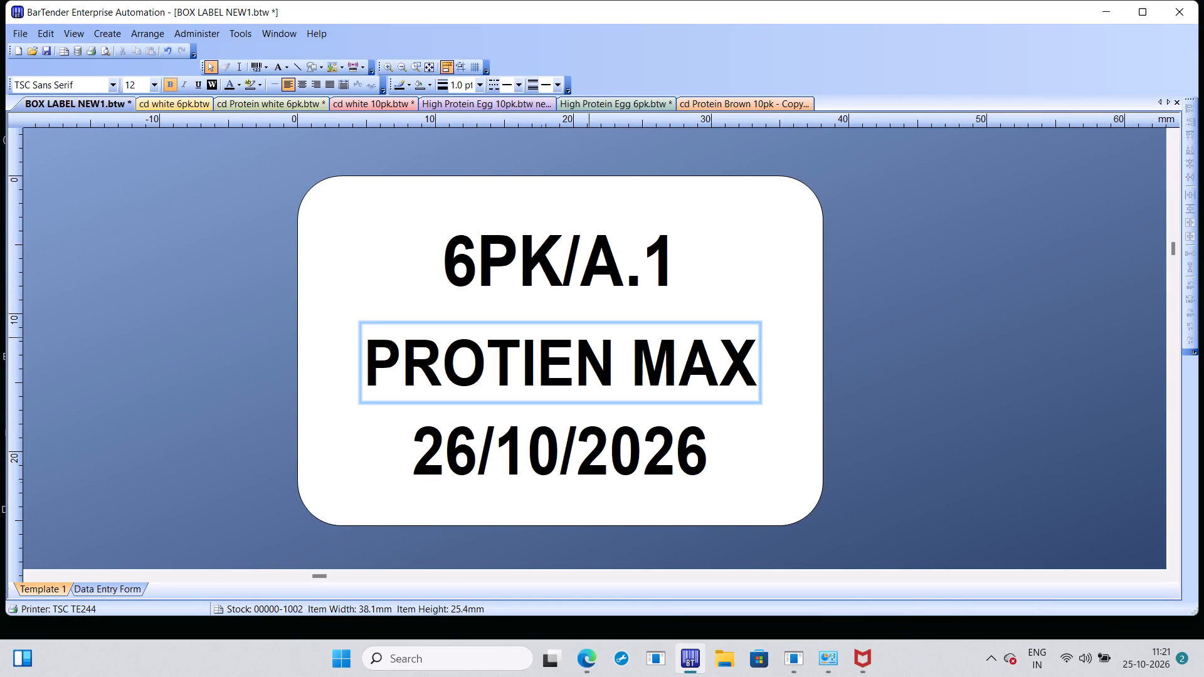
click(614, 361)
click(614, 361)
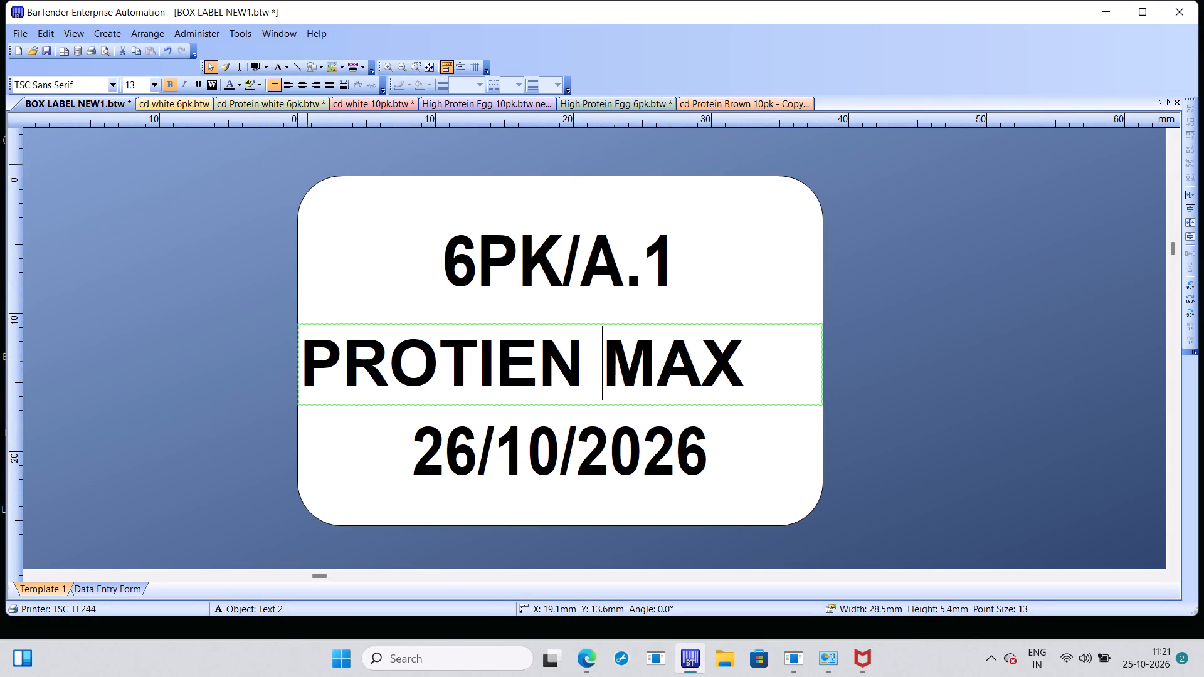
click(580, 362)
key(BackSpace)
key(BackSpace)
key(BackSpace)
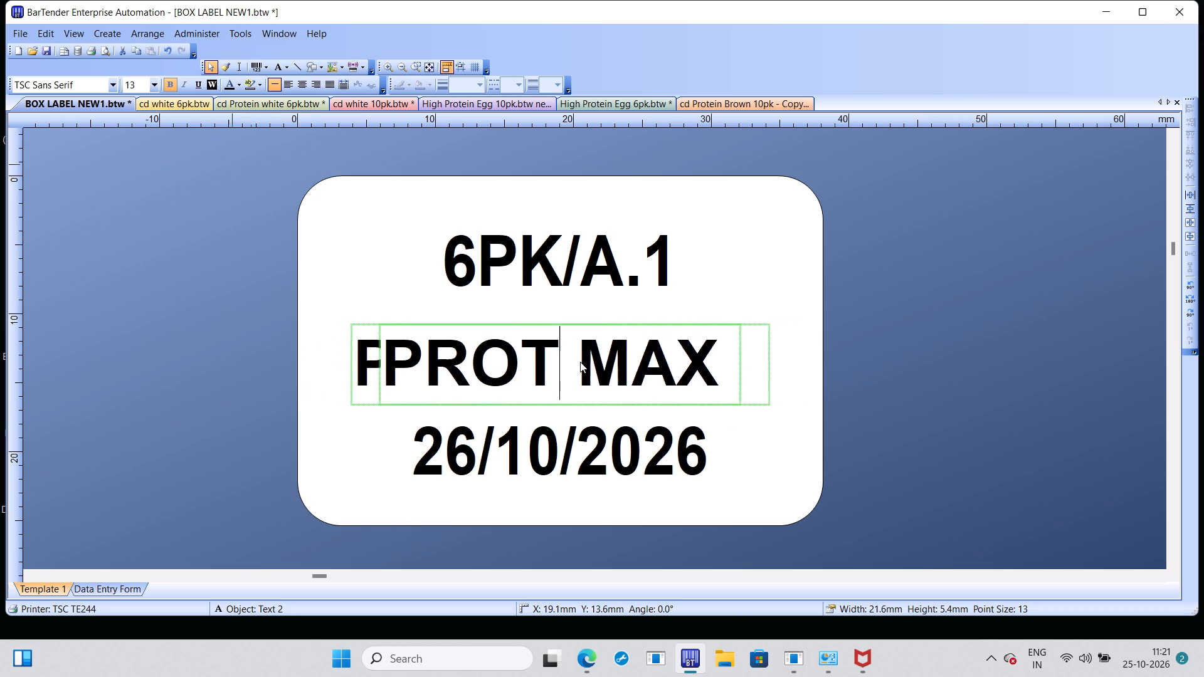
key(BackSpace)
key(BackSpace)
key(BackSpace)
key(BackSpace)
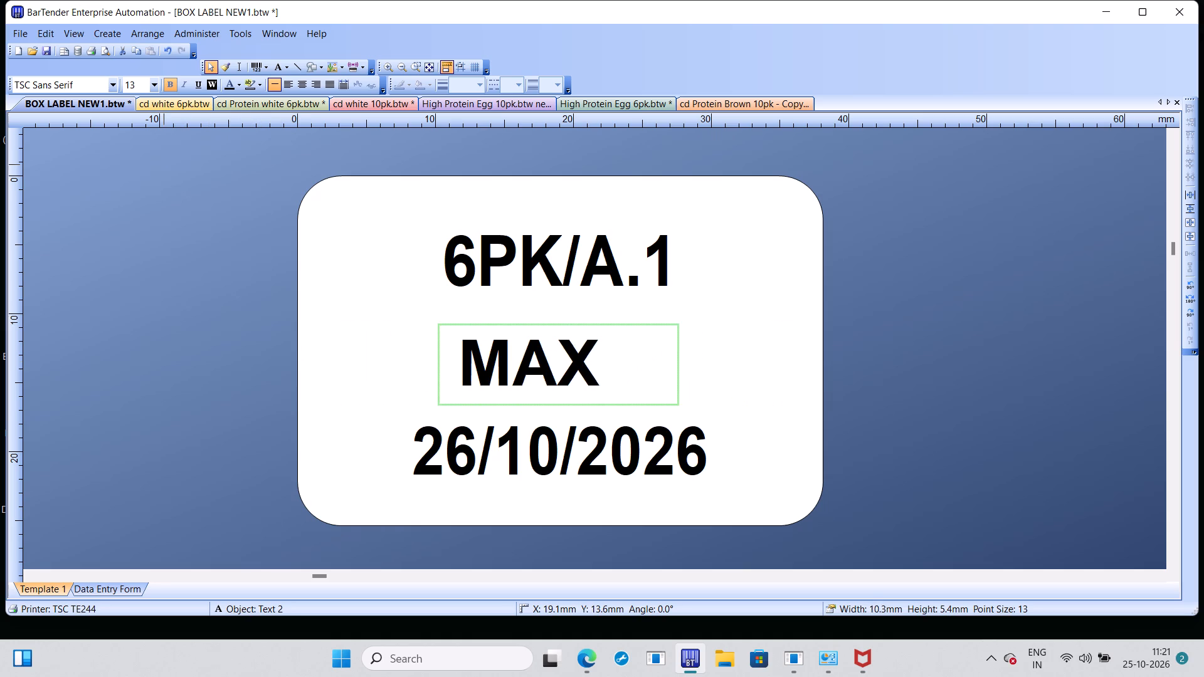
text(TABLE)
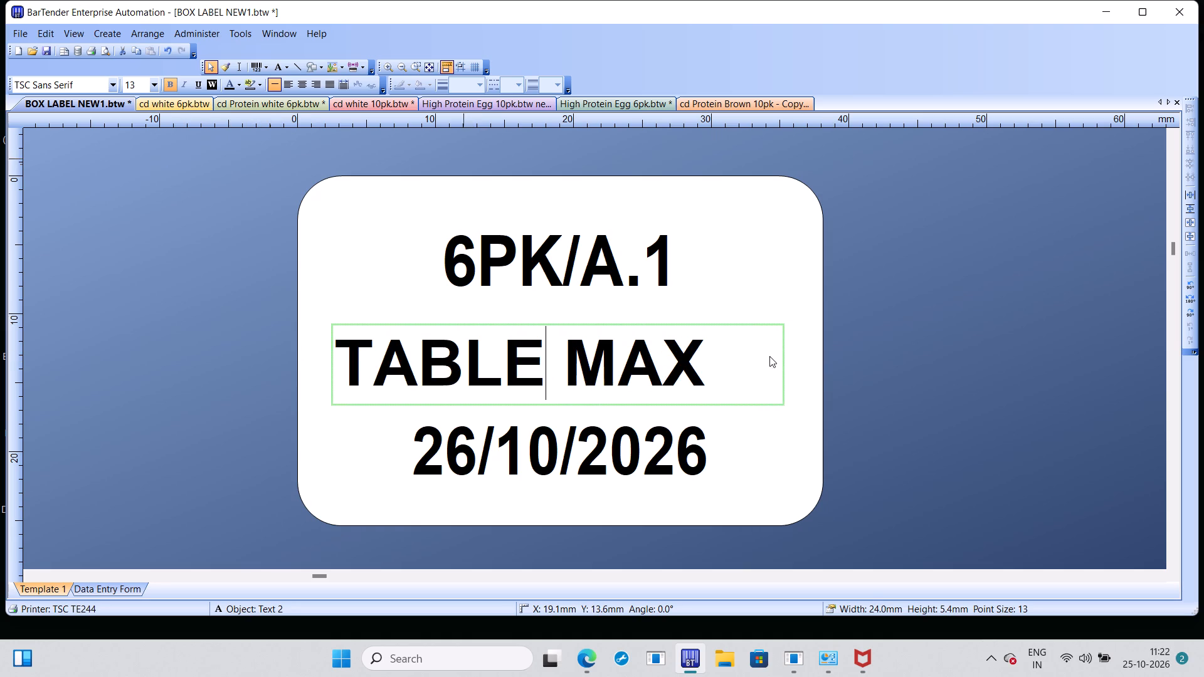
click(707, 378)
key(BackSpace)
key(BackSpace)
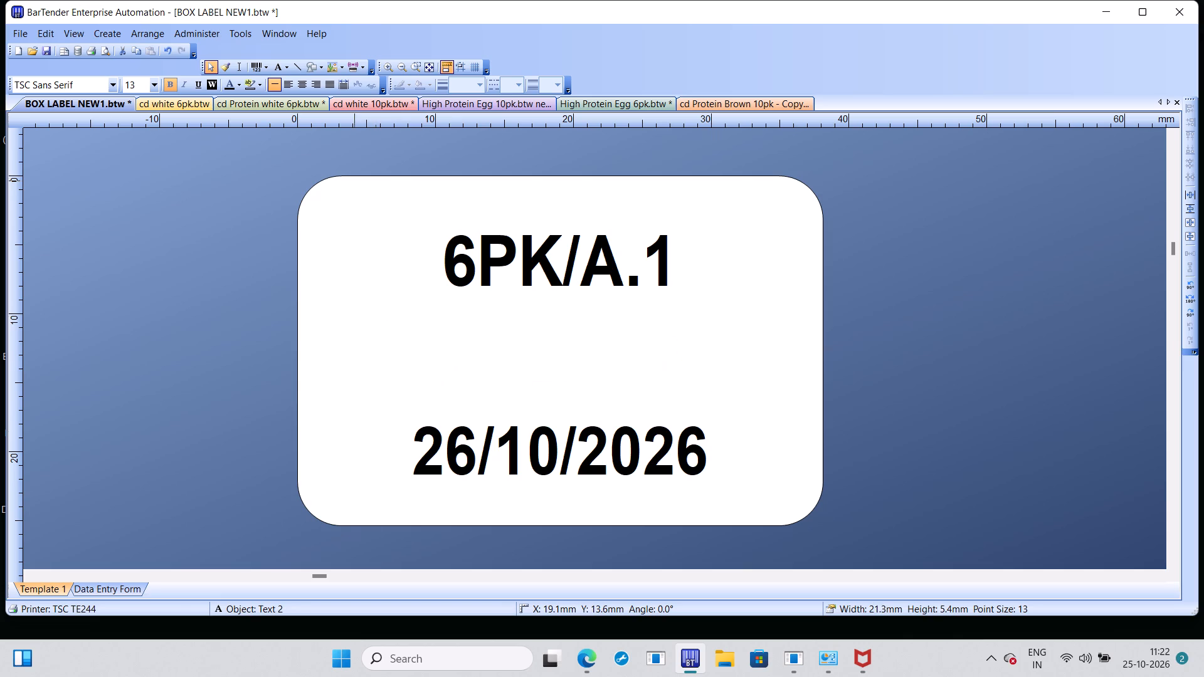
key(BackSpace)
text(WHITE)
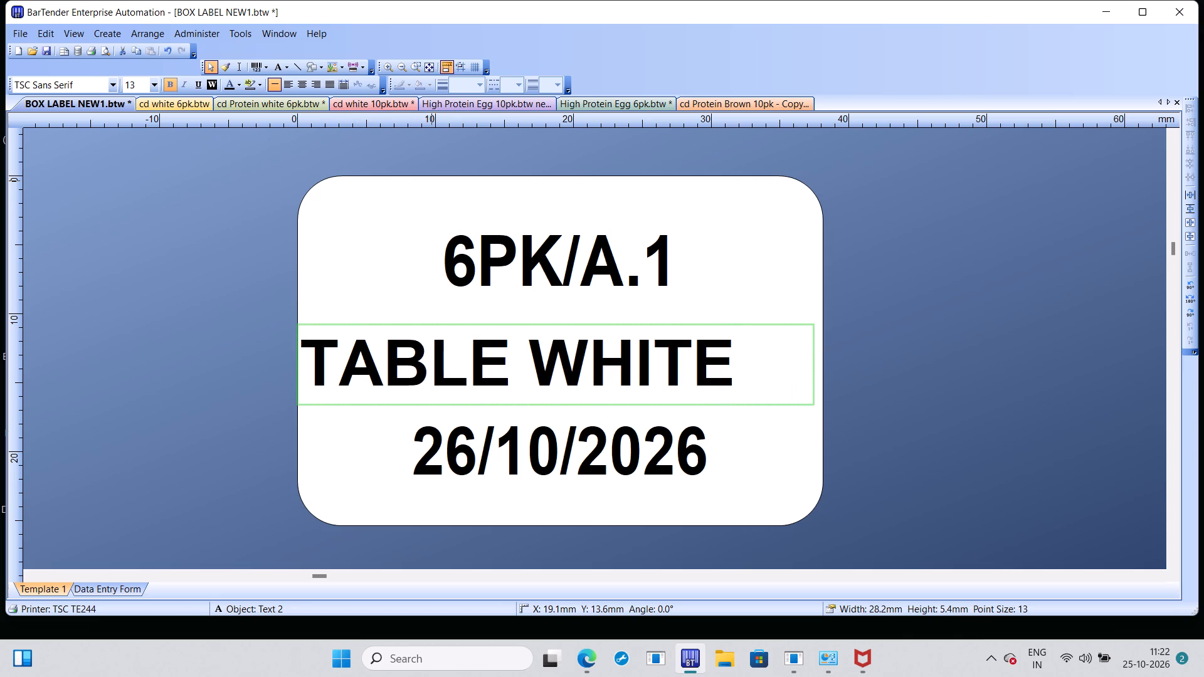
Print 20 copies of the 6PK/A.1 TABLE WHITE box label on the TSC TE244 printer.
key(ctrl+p)
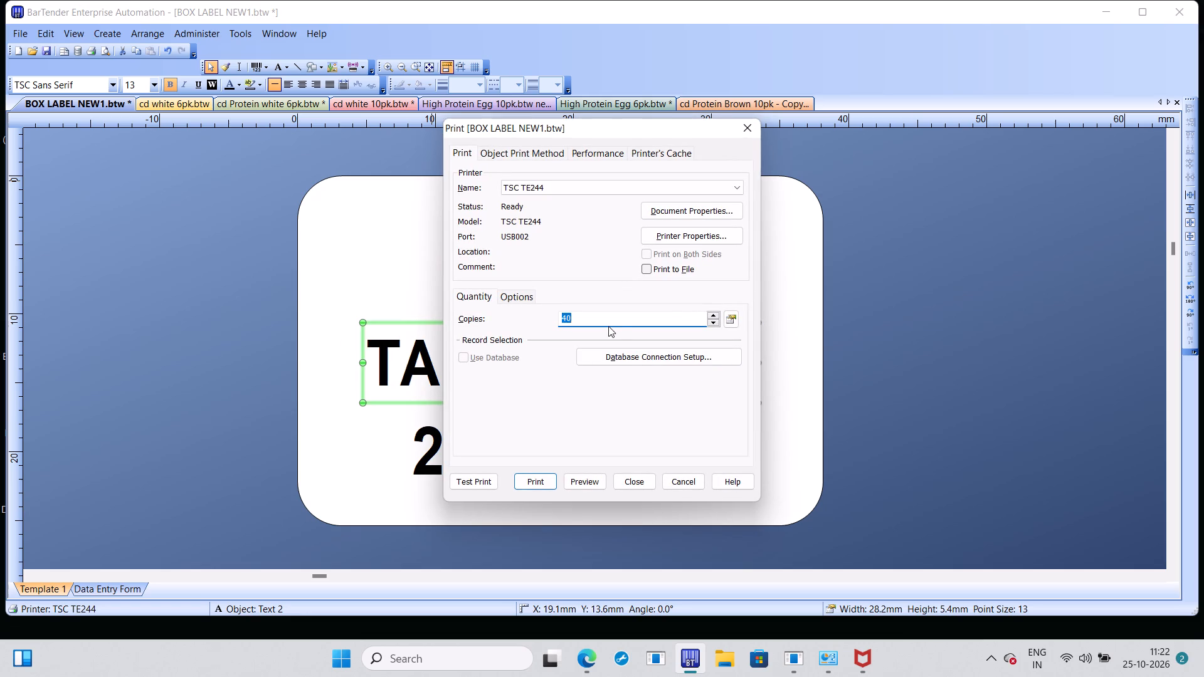
click(602, 314)
key(BackSpace)
key(BackSpace)
key(2)
key(0)
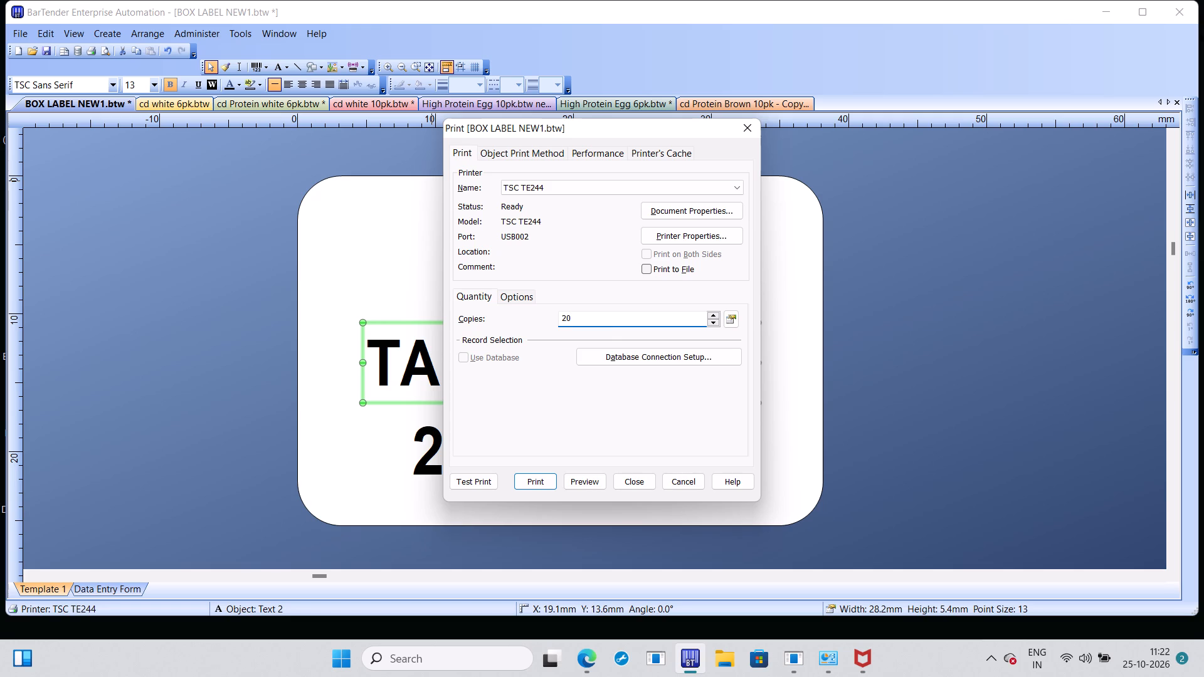
click(534, 476)
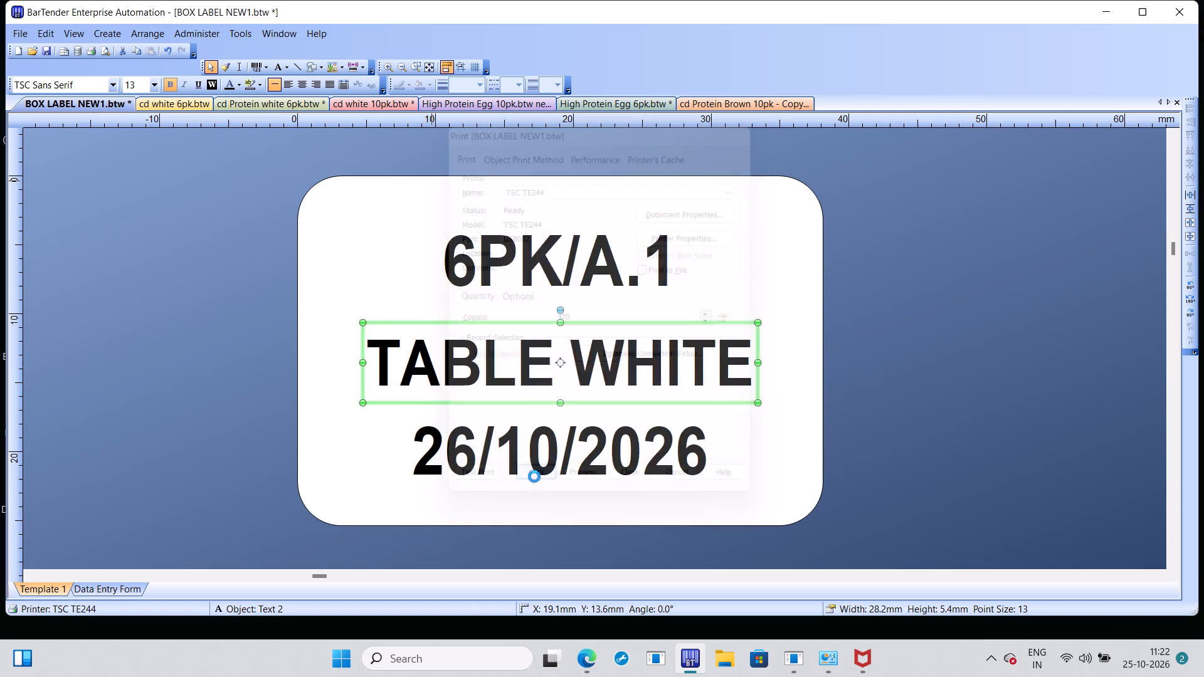
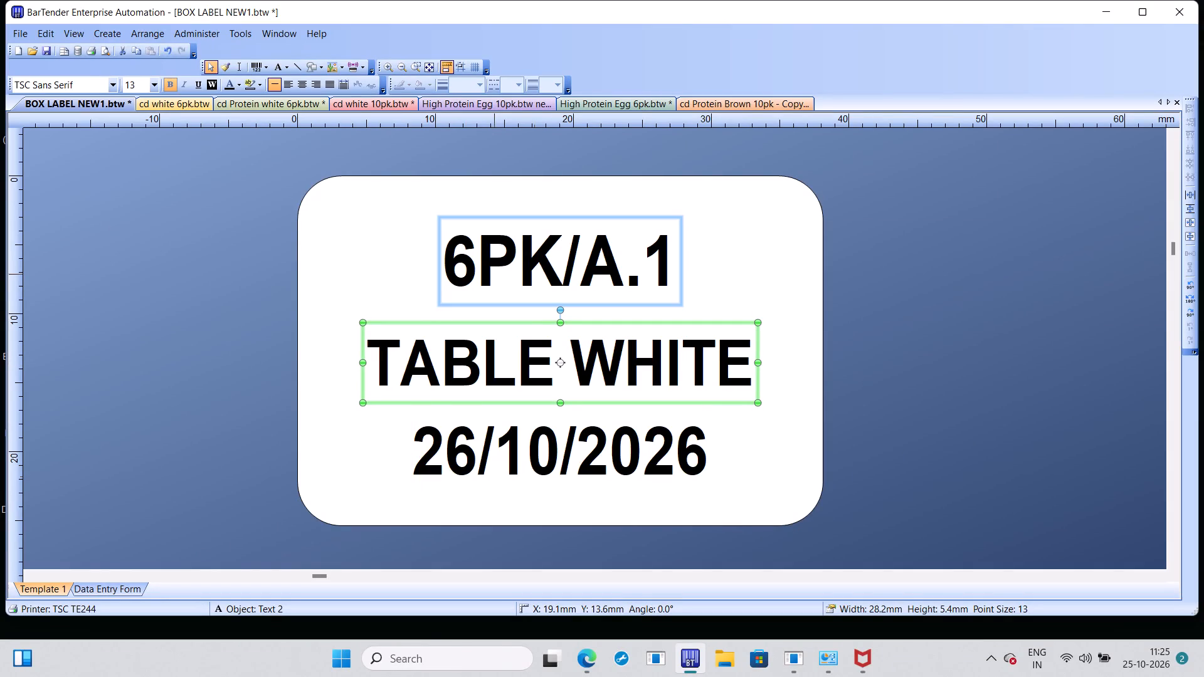
Change the top line of the TABLE WHITE box label from 6PK/A.1 to 30PK/A.1.
click(470, 270)
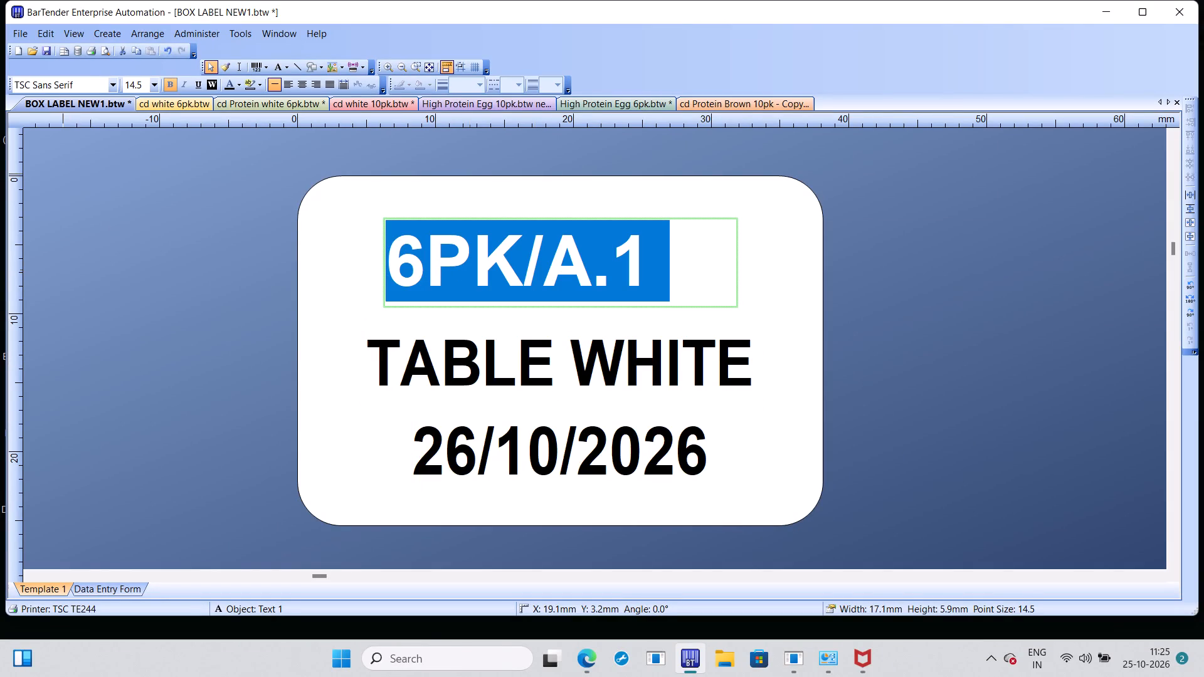
click(425, 265)
key(BackSpace)
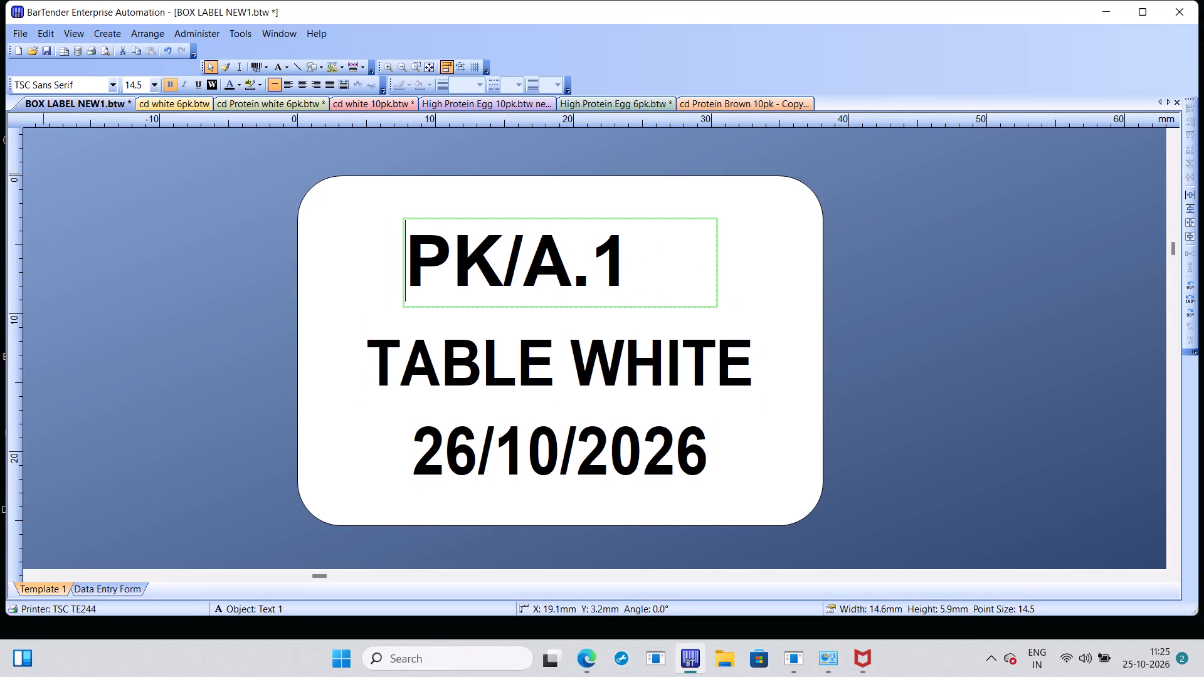
text(30)
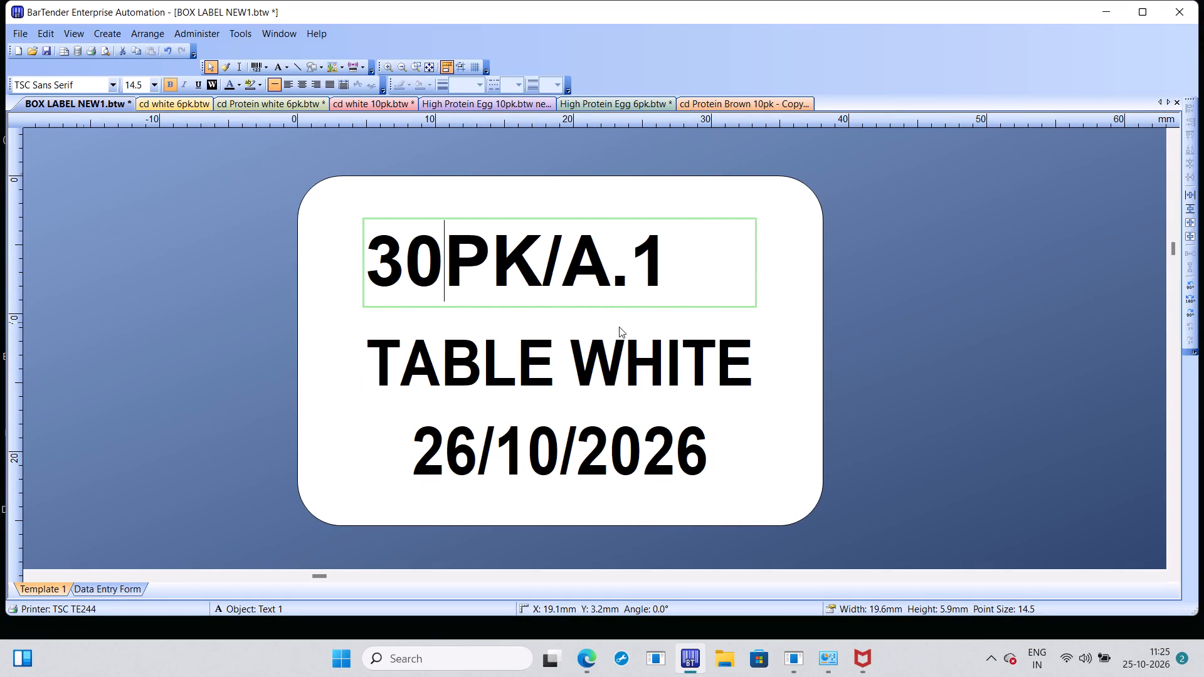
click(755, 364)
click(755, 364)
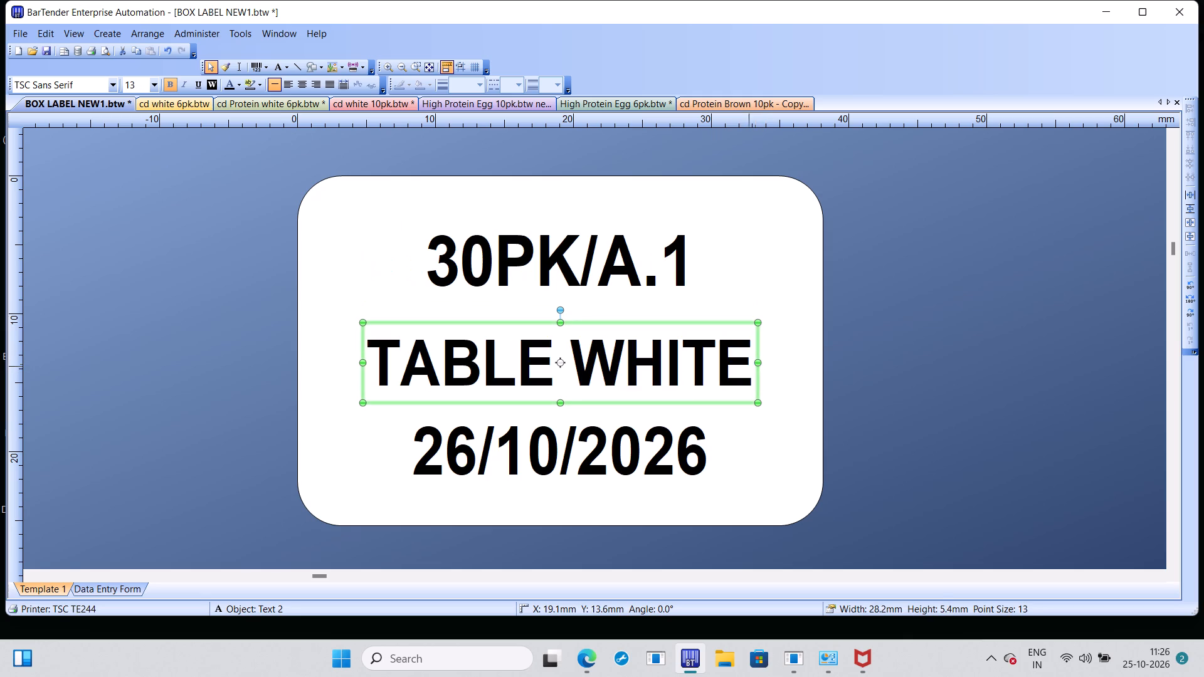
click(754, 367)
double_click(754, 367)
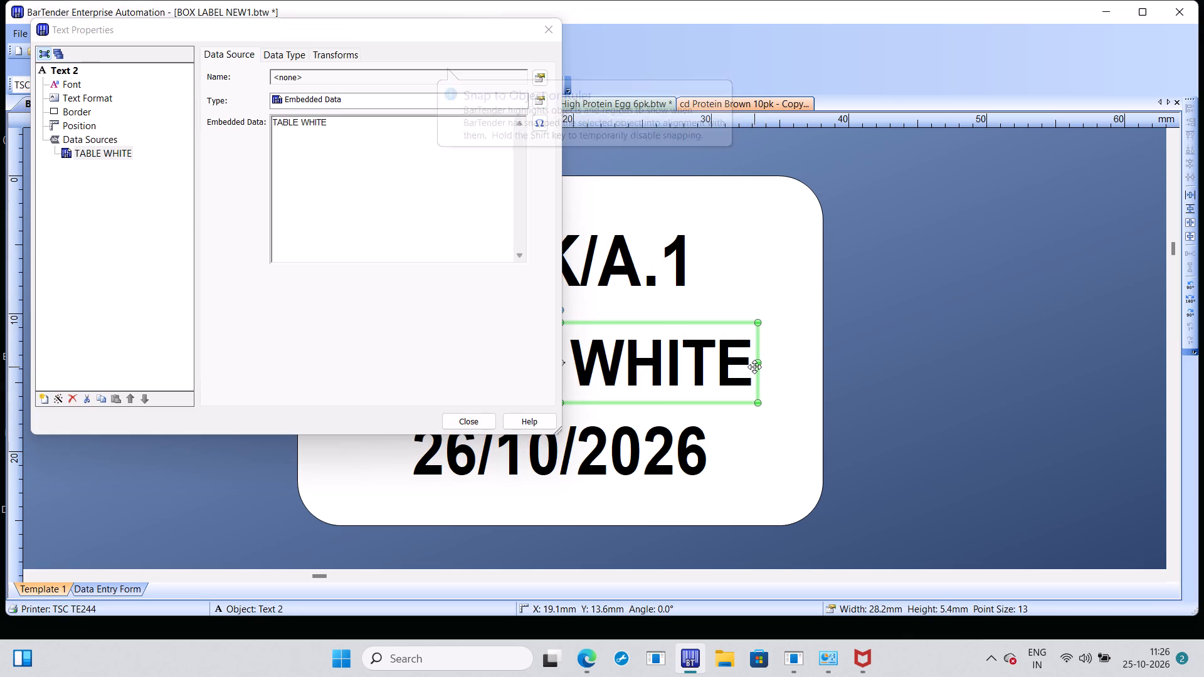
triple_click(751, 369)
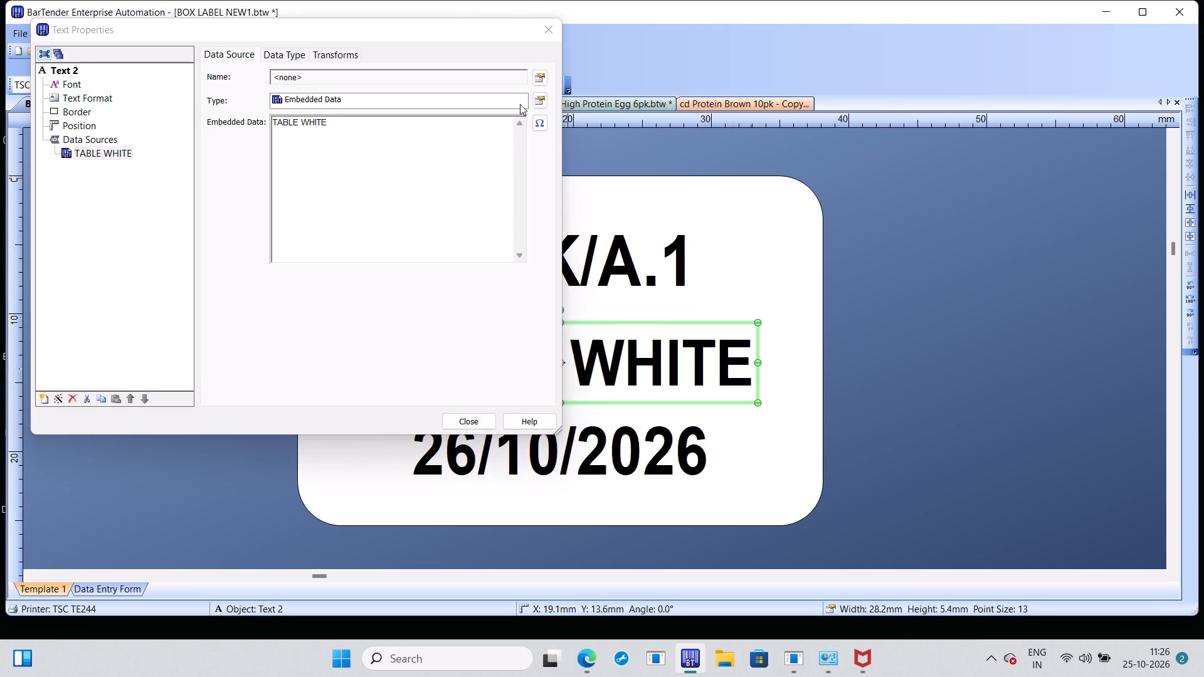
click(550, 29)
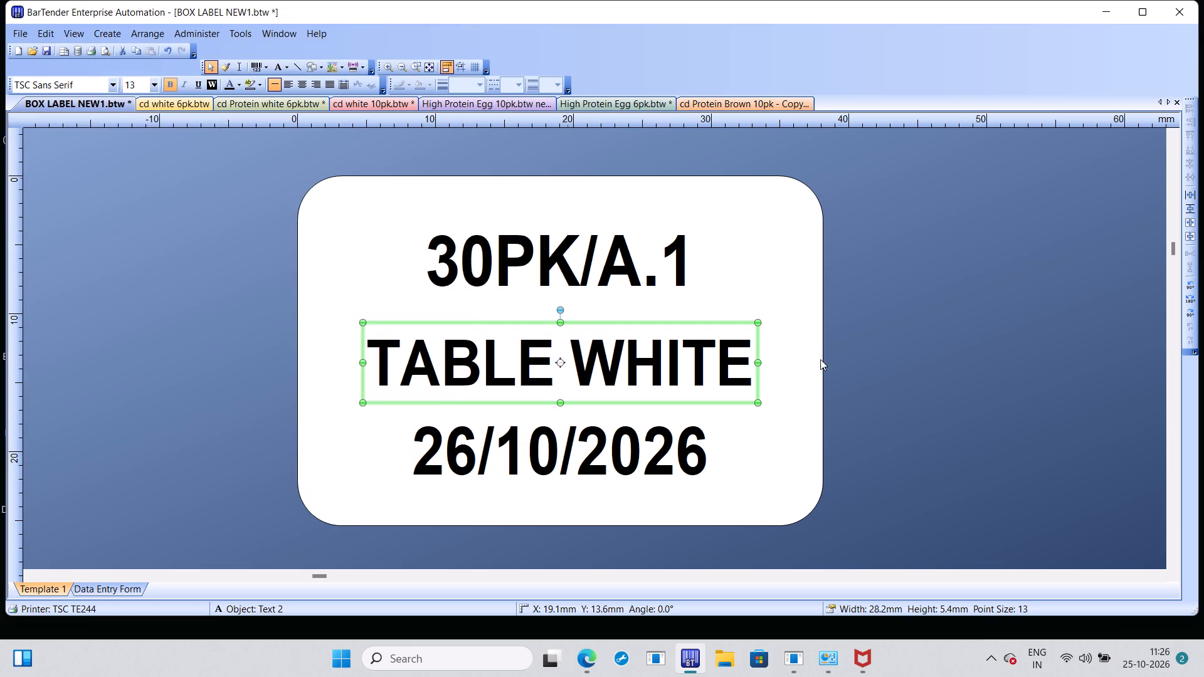
Clear TABLE WHITE from the middle line of the 30PK/A.1 label and start the new product name with PROTI.
click(744, 359)
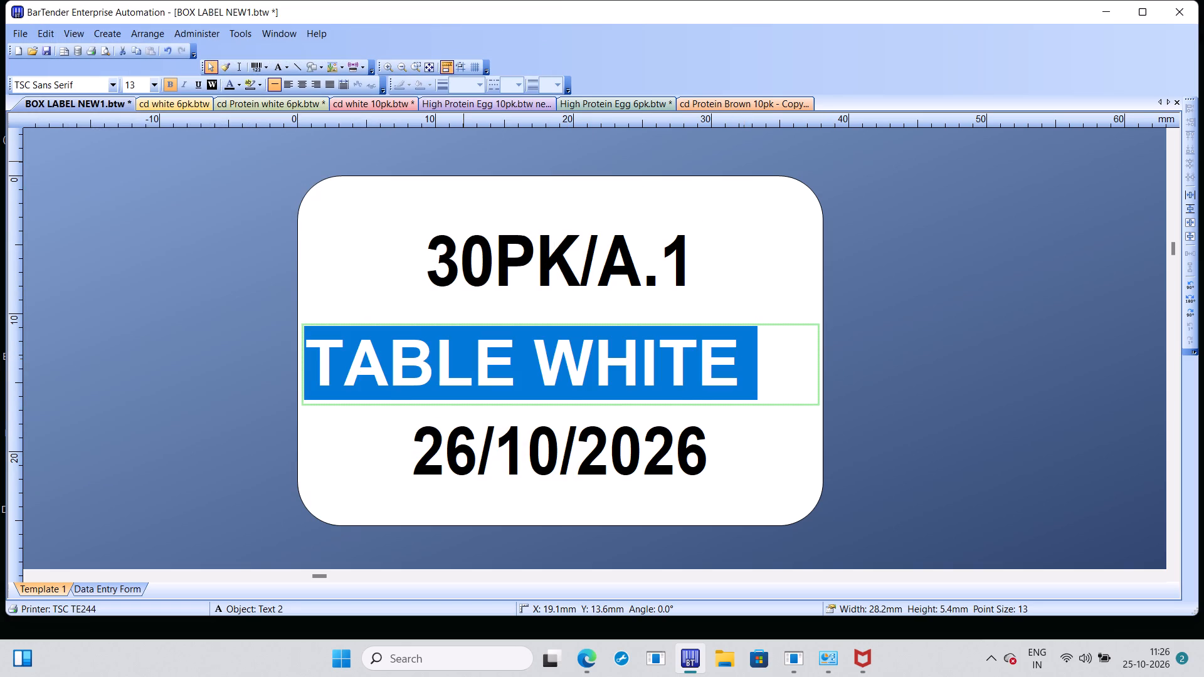
click(744, 359)
key(BackSpace)
key(BackSpace)
key(BackSpace)
key(BackSpace)
key(BackSpace)
key(BackSpace)
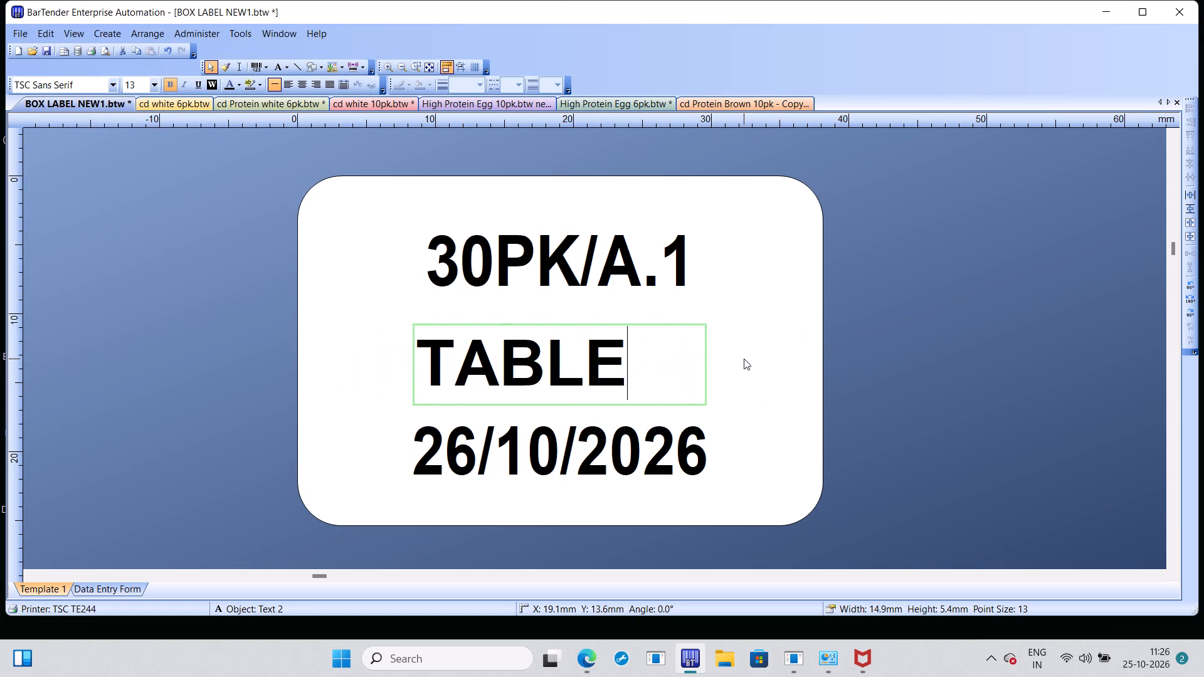
key(BackSpace)
key(BackSpace)
key(BackSpace)
key(BackSpace)
key(BackSpace)
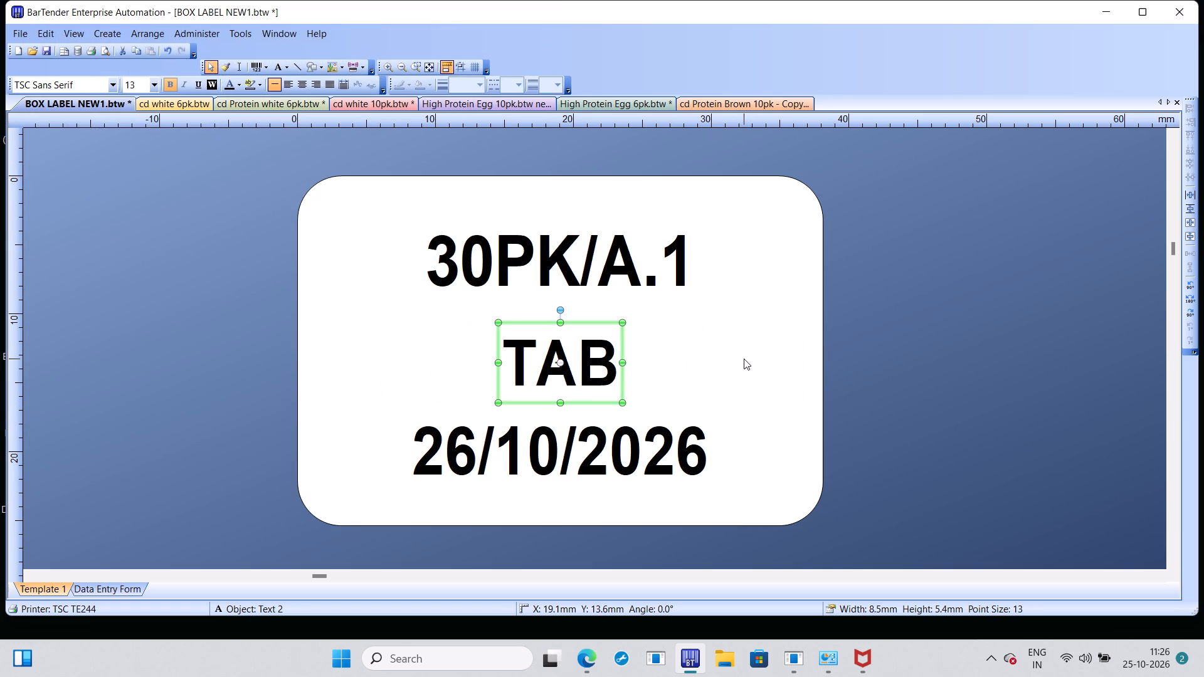
click(608, 361)
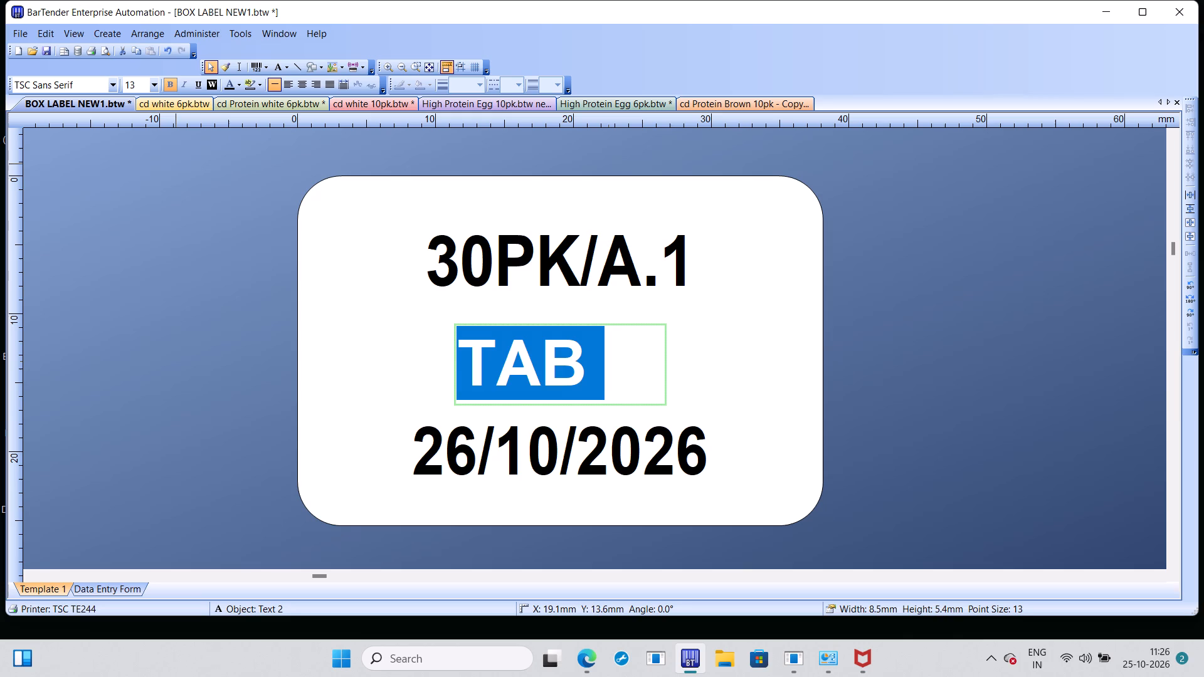
key(BackSpace)
key(BackSpace)
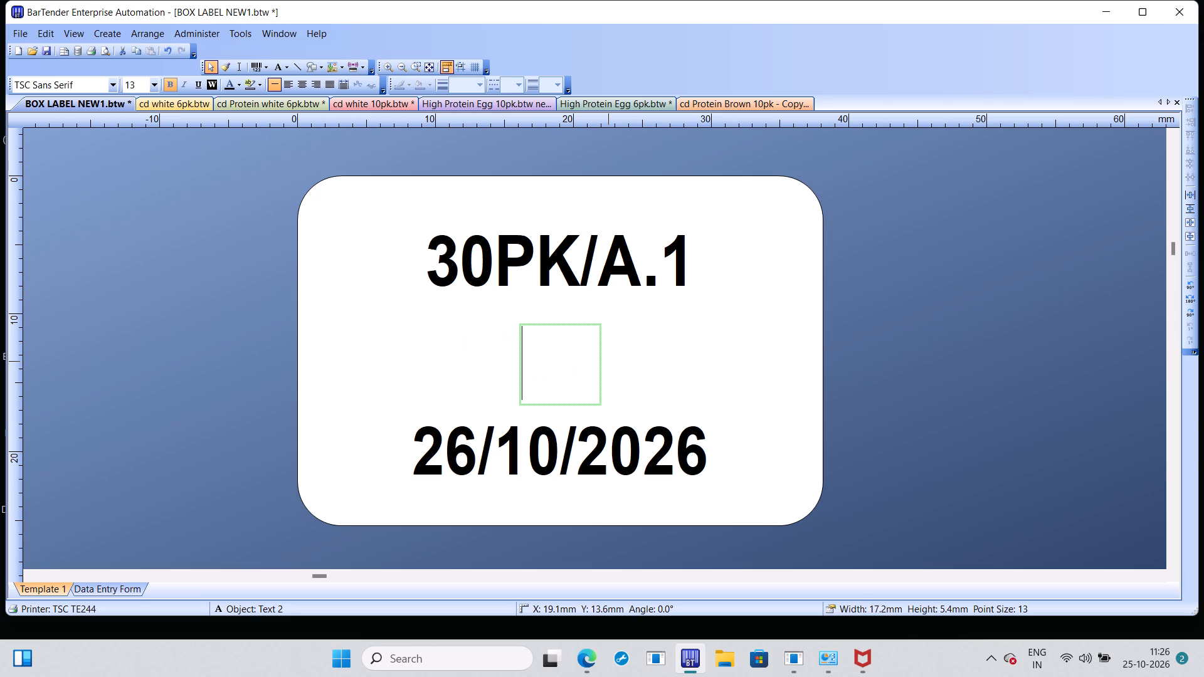
key(p)
text(ROTIEN)
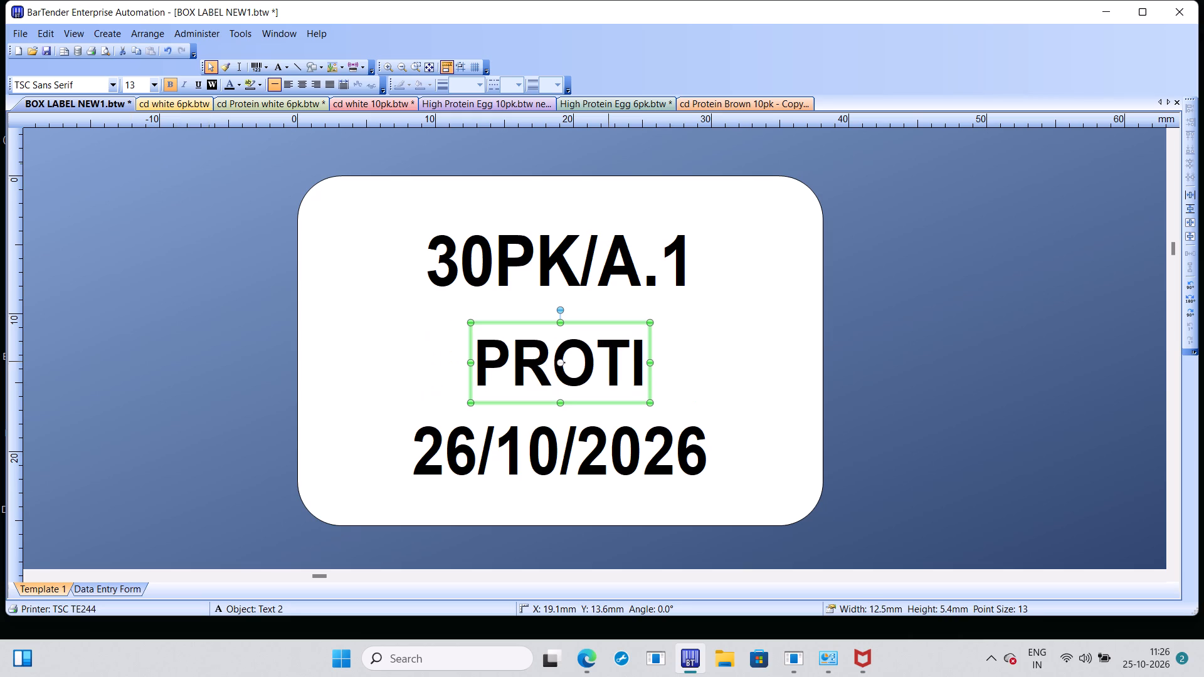
key(space)
key(n)
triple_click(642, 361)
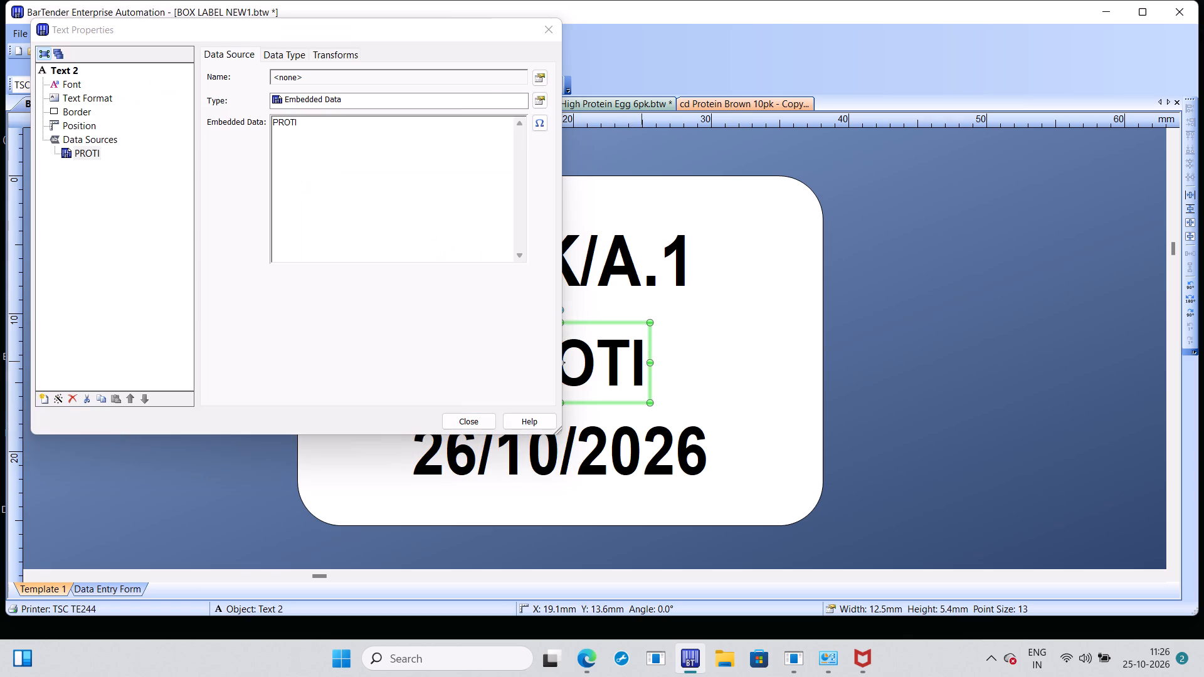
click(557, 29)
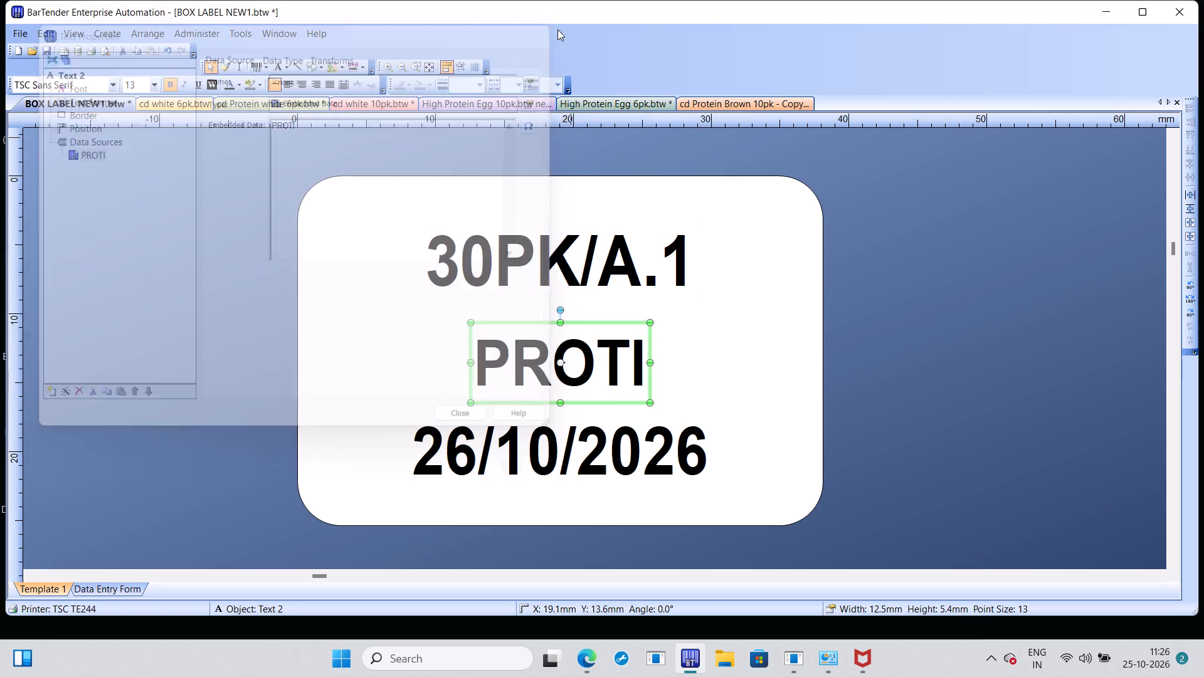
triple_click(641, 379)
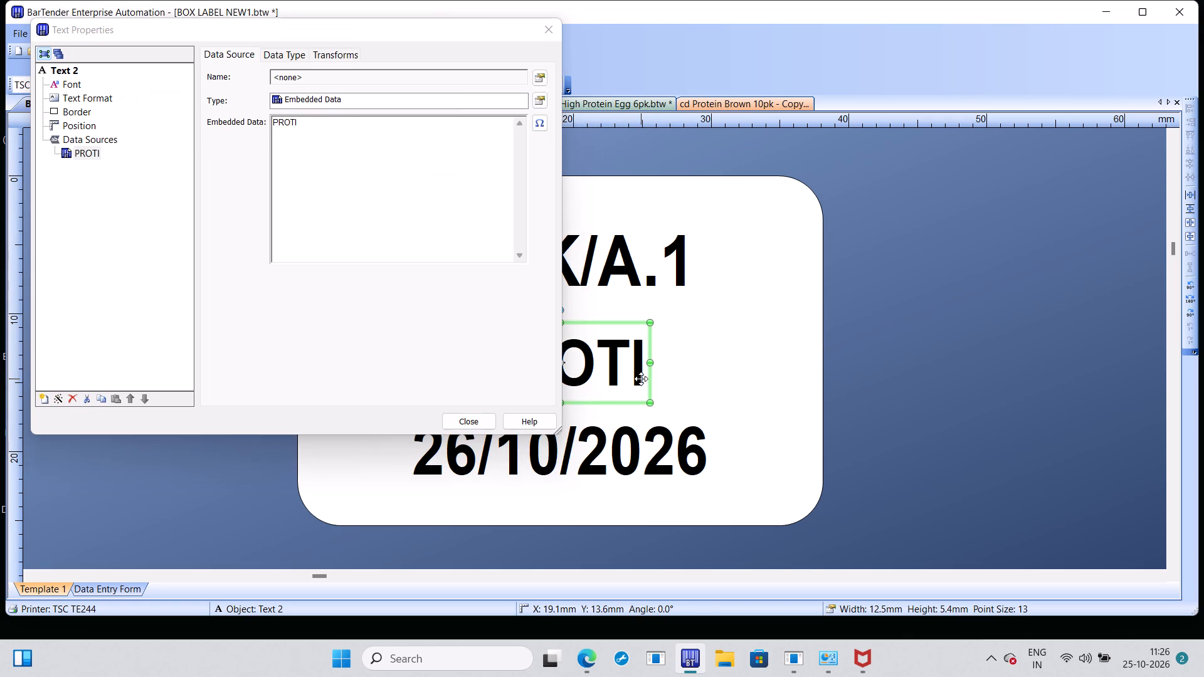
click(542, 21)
Complete the middle line of the 30PK/A.1 label so it reads PROTIEN MAX.
double_click(566, 356)
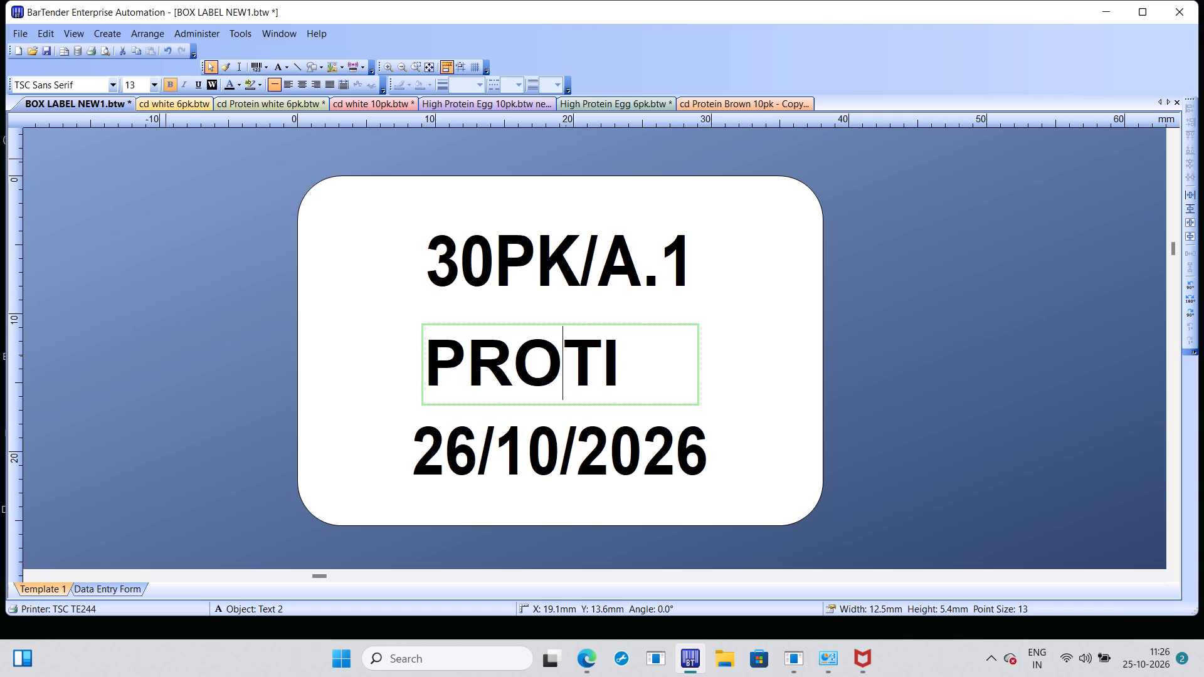
click(566, 356)
click(614, 356)
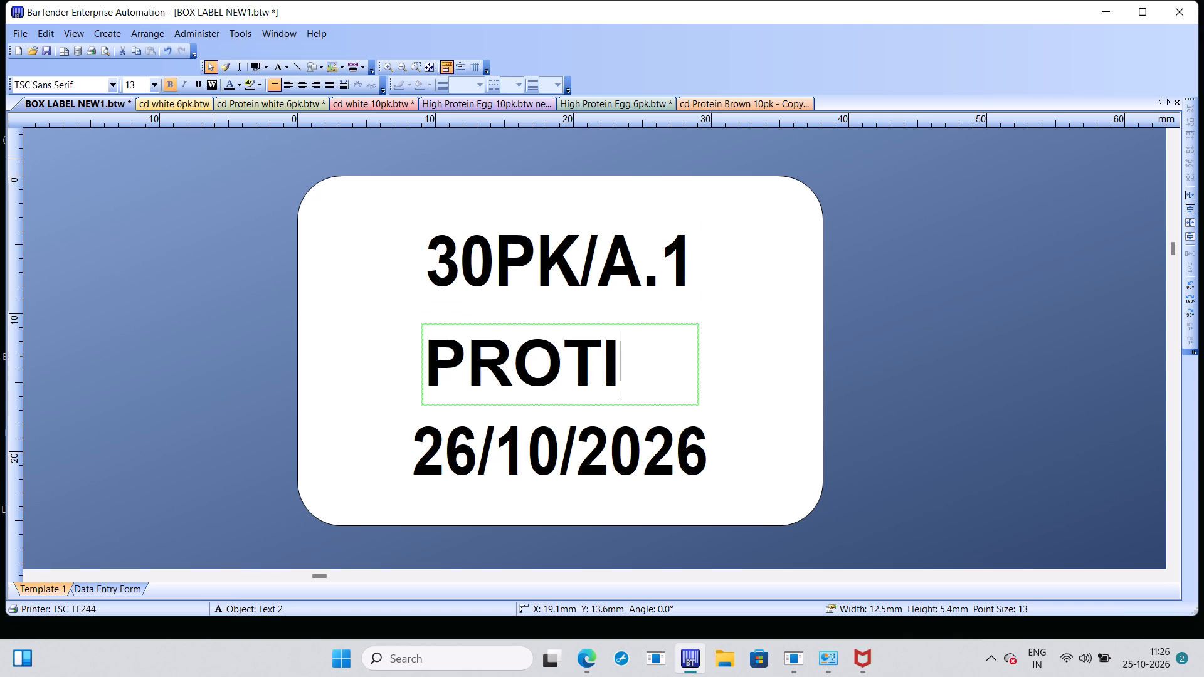
double_click(614, 356)
click(614, 356)
key(e)
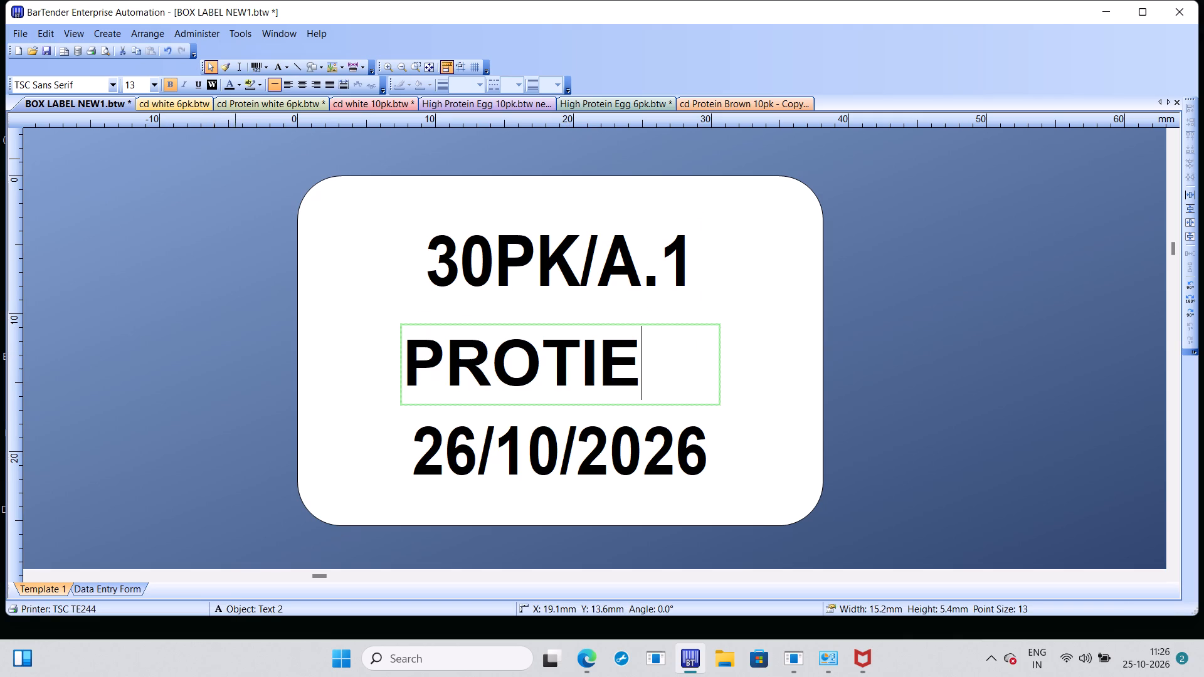
text(N)
key(space)
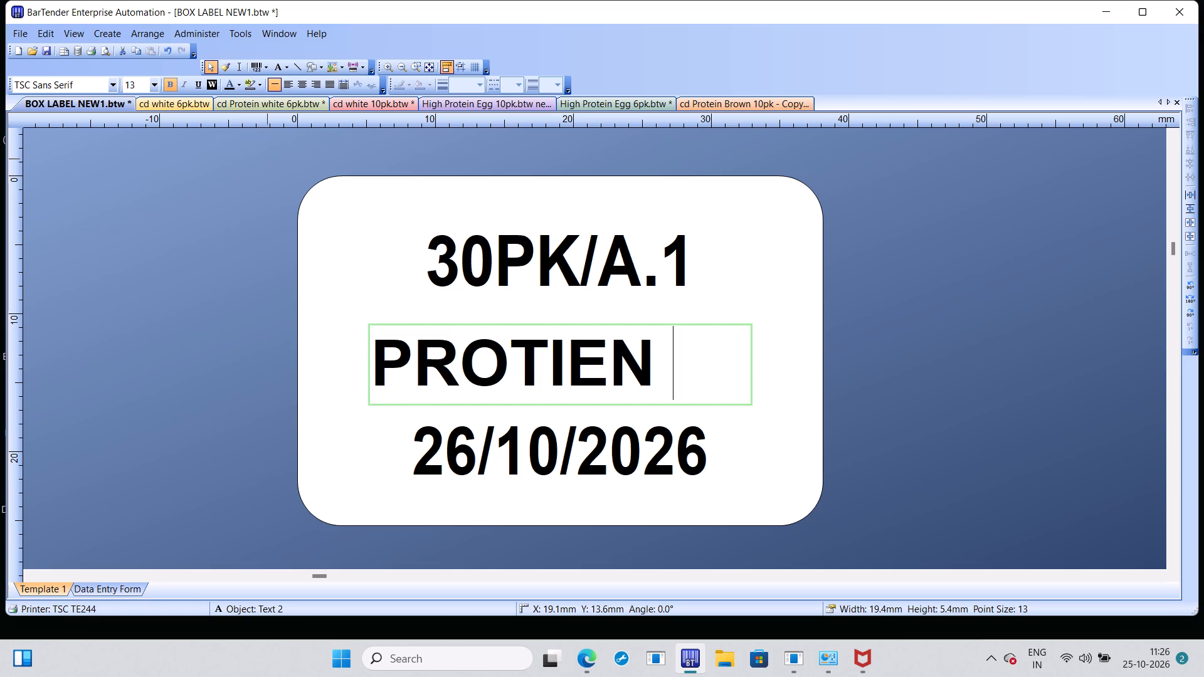
text(MAX)
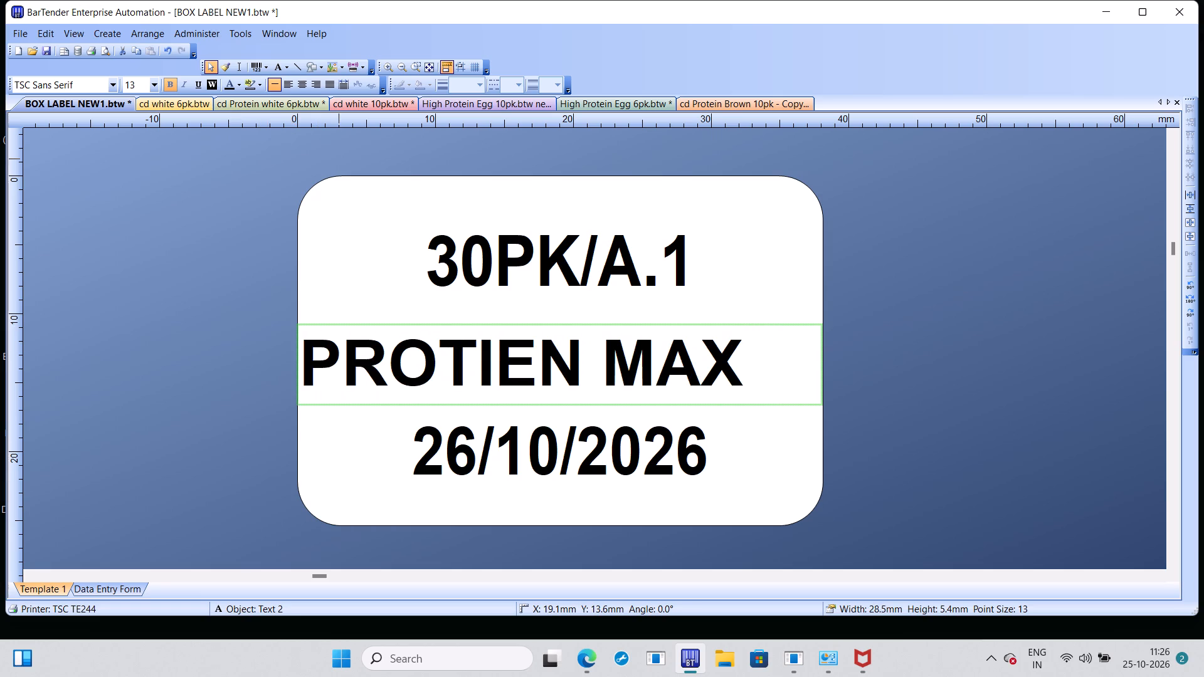
Set the date line of the 30PK/A.1 PROTIEN MAX label to 25/10/2026.
click(474, 444)
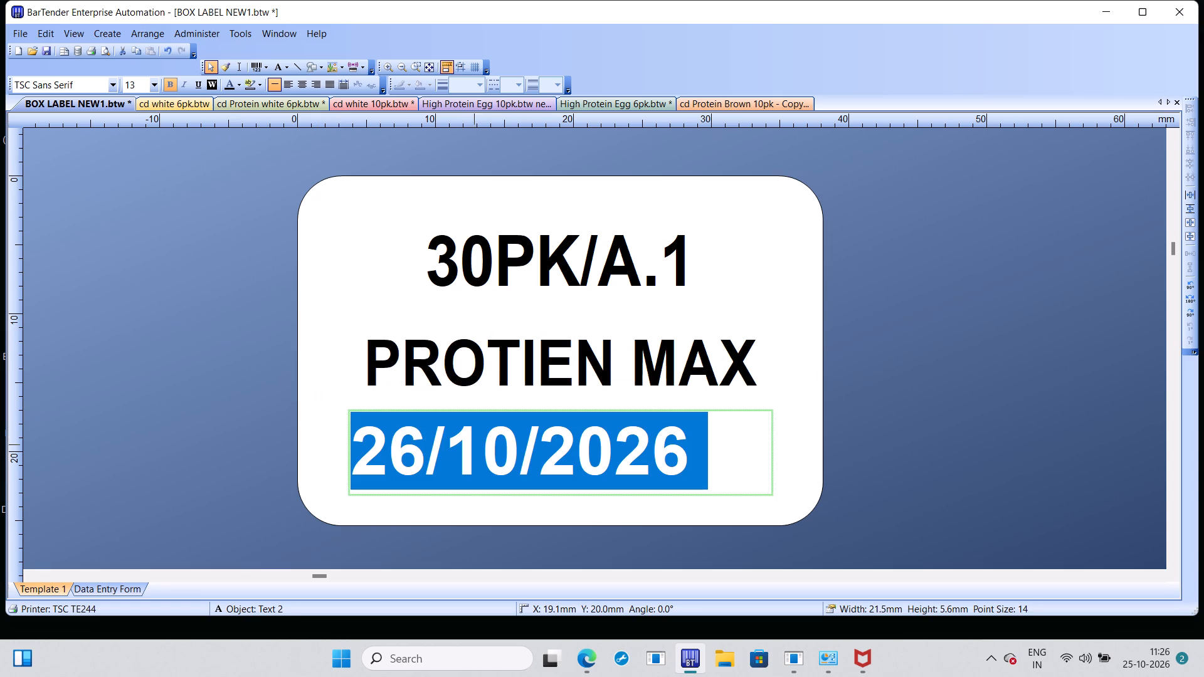
click(426, 449)
key(BackSpace)
key(5)
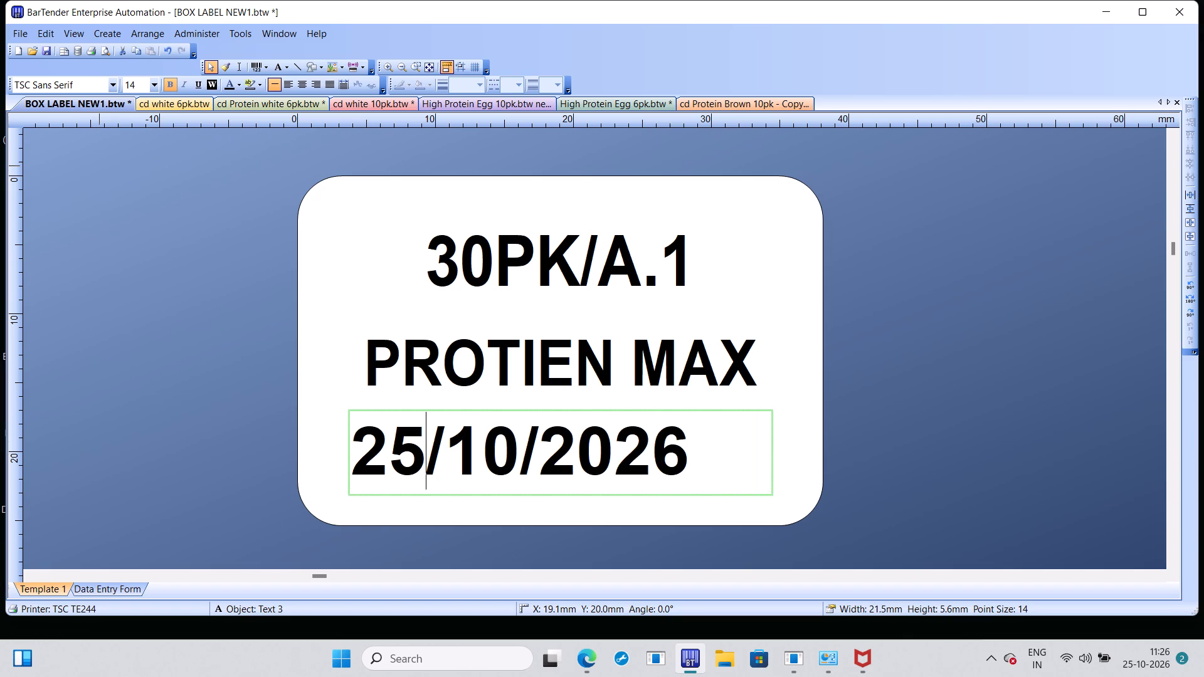
Print 6 copies of the 30PK/A.1 PROTIEN MAX box label on the TSC TE244 printer.
key(ctrl+p)
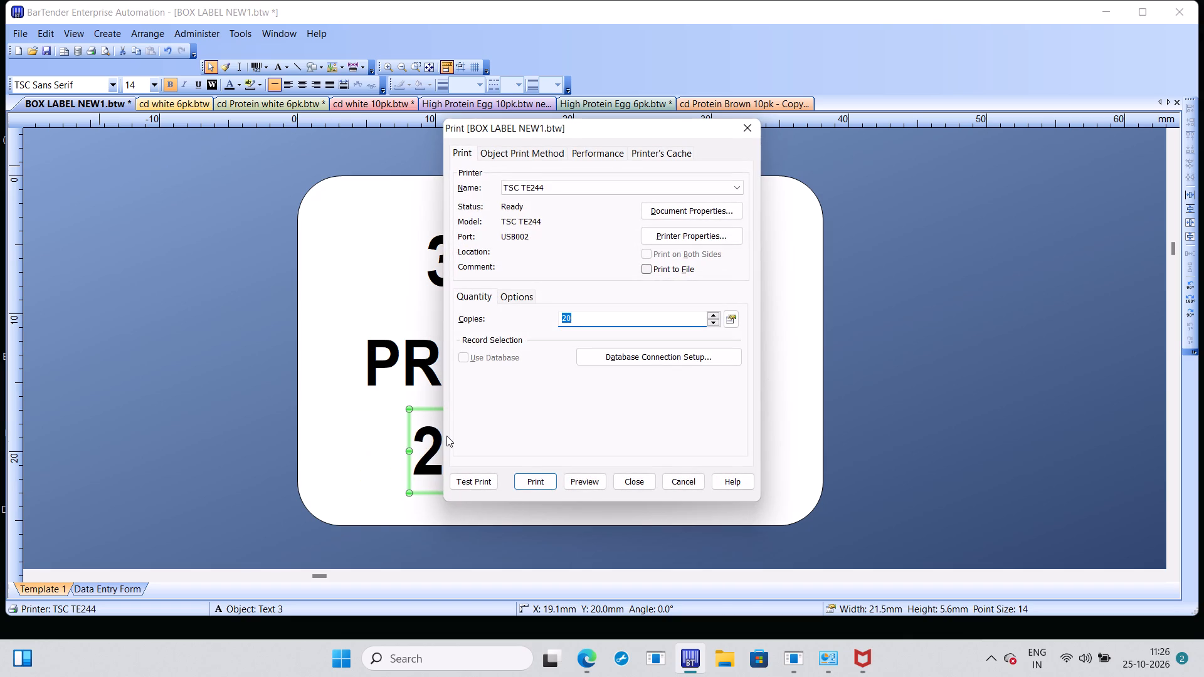
key(6)
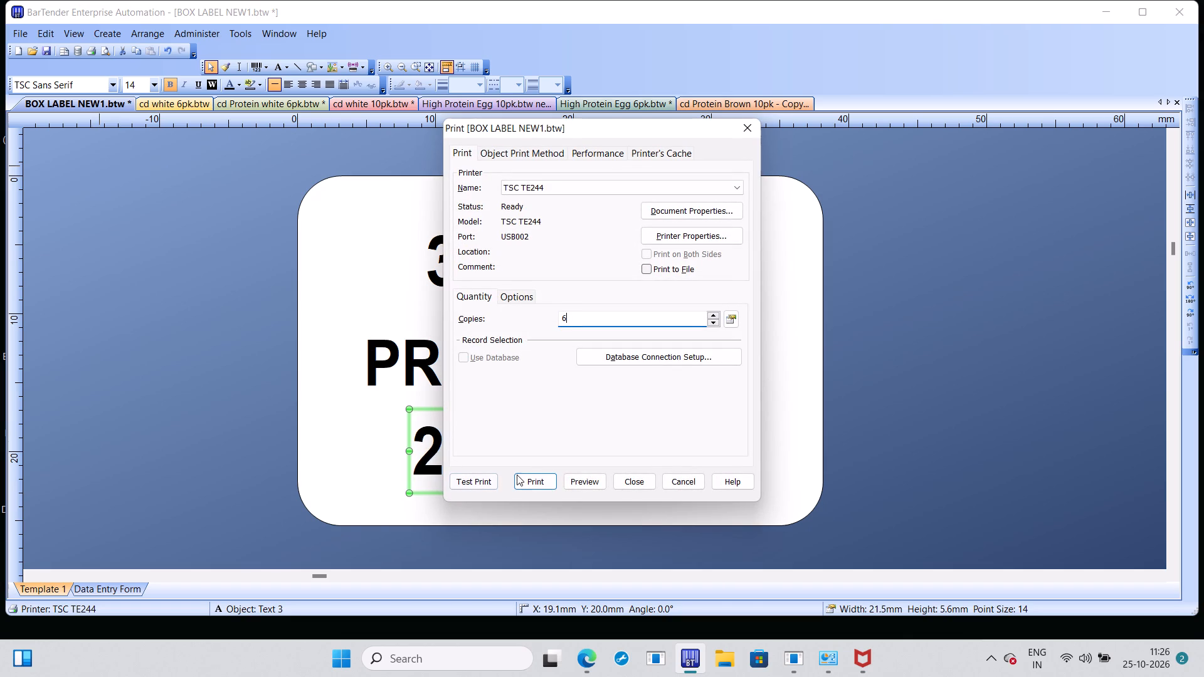
click(524, 478)
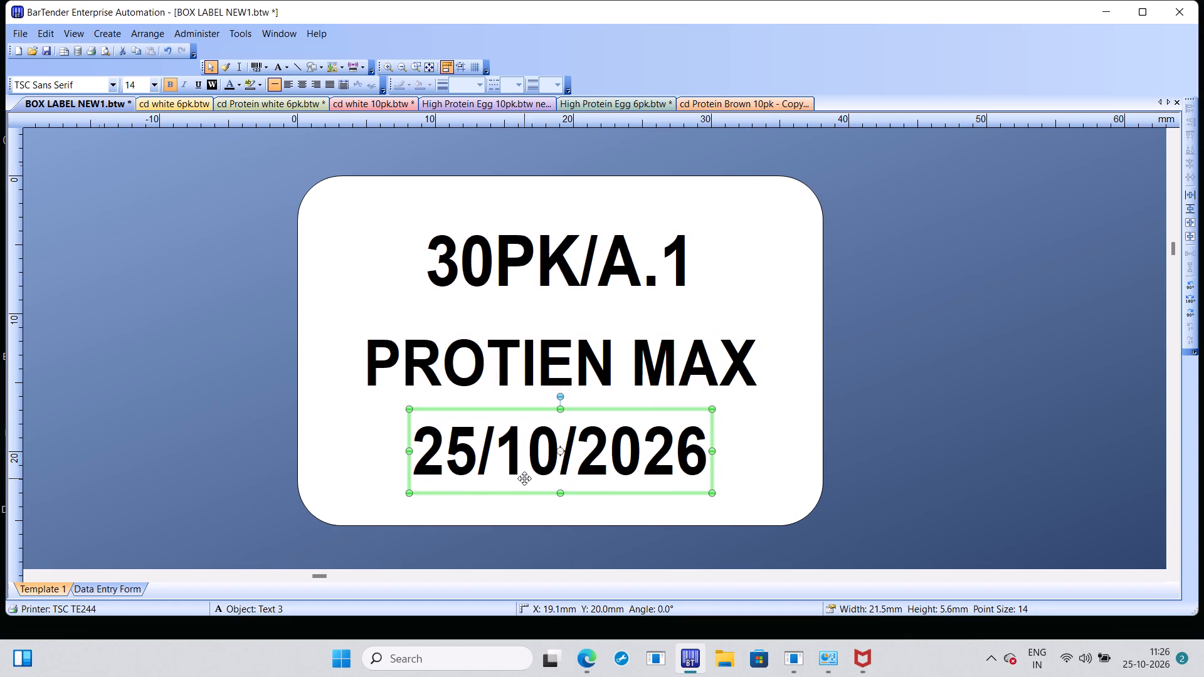
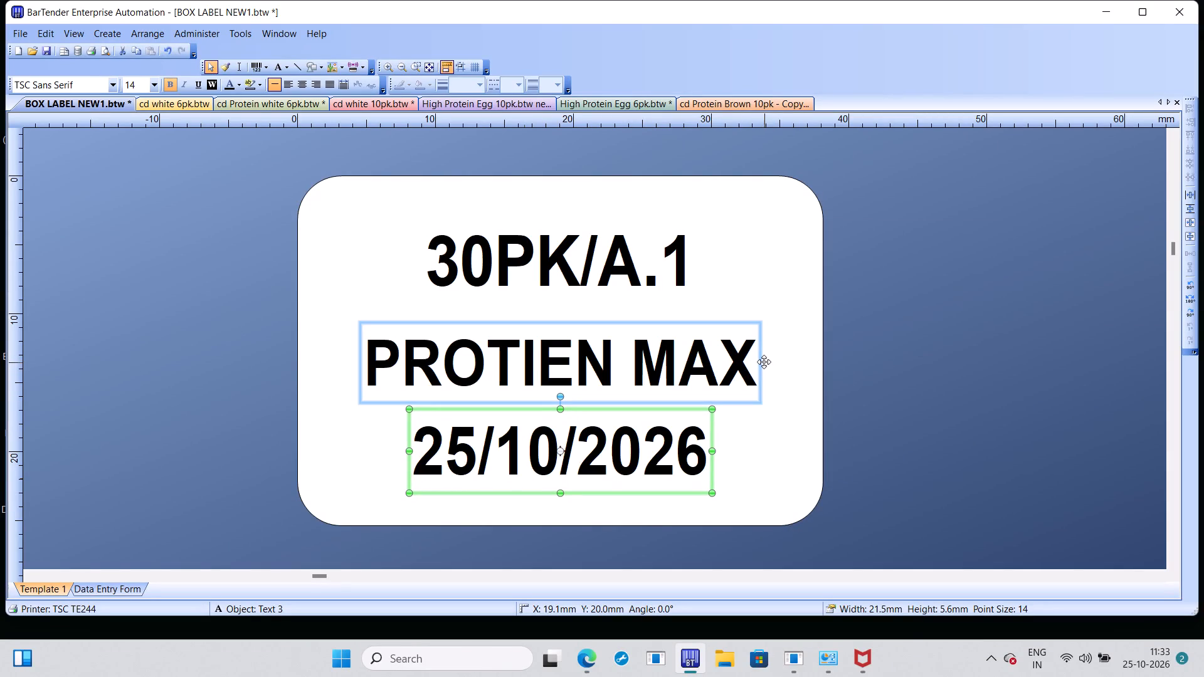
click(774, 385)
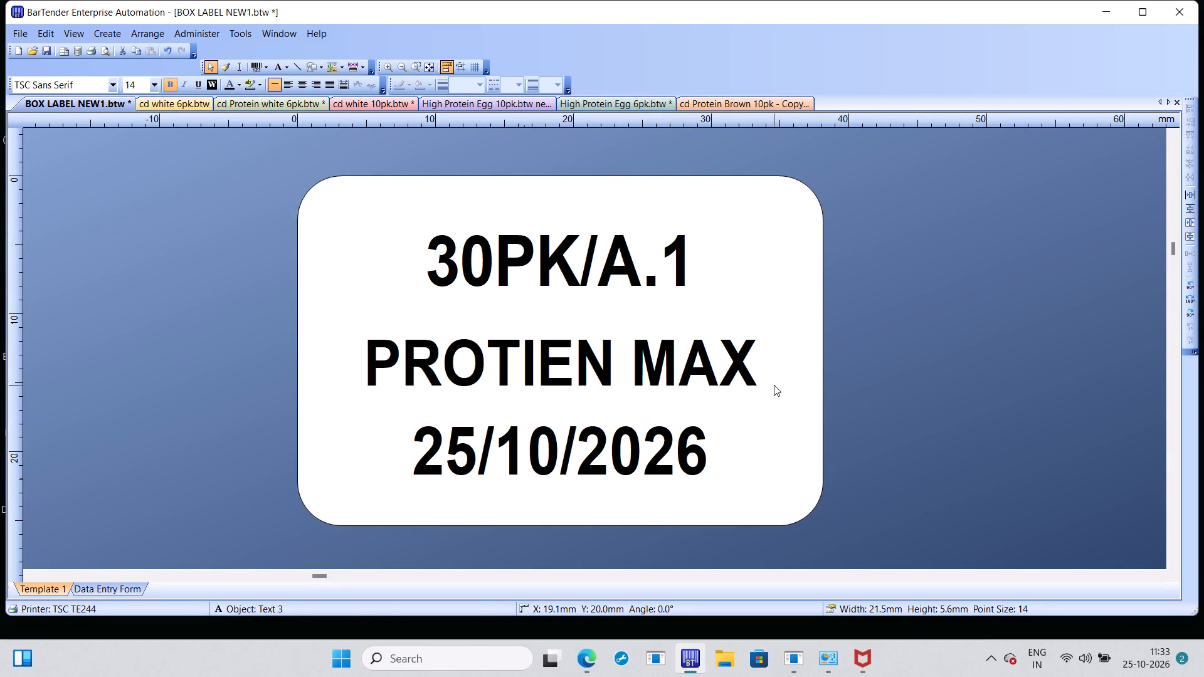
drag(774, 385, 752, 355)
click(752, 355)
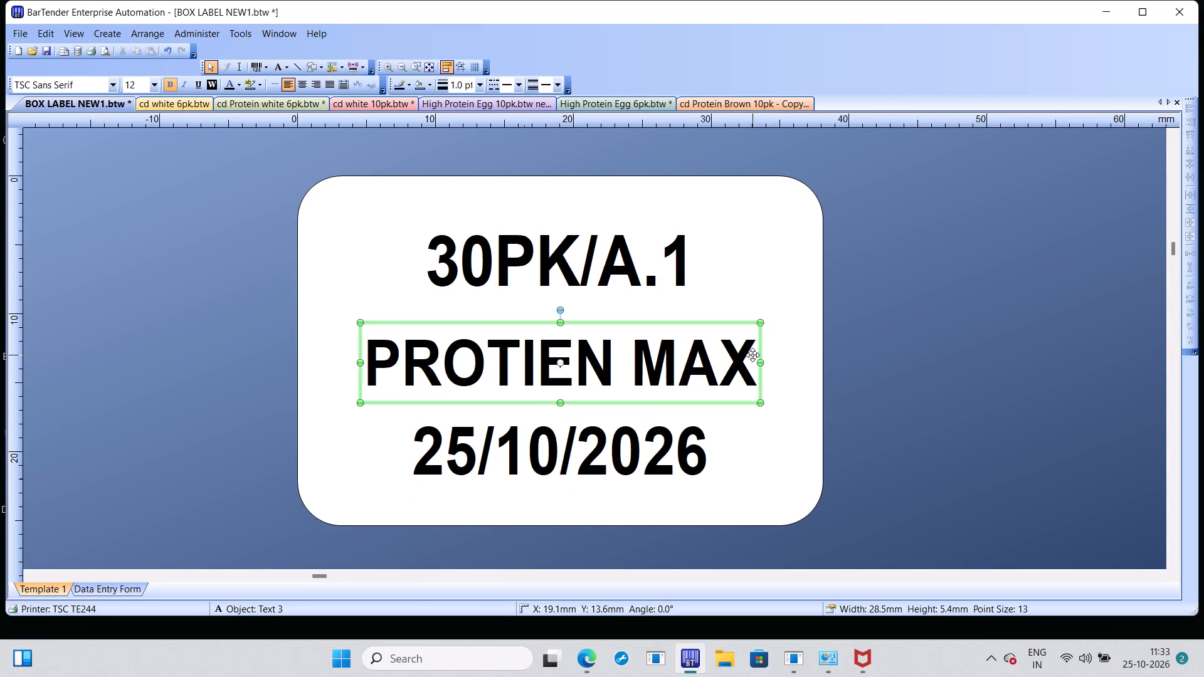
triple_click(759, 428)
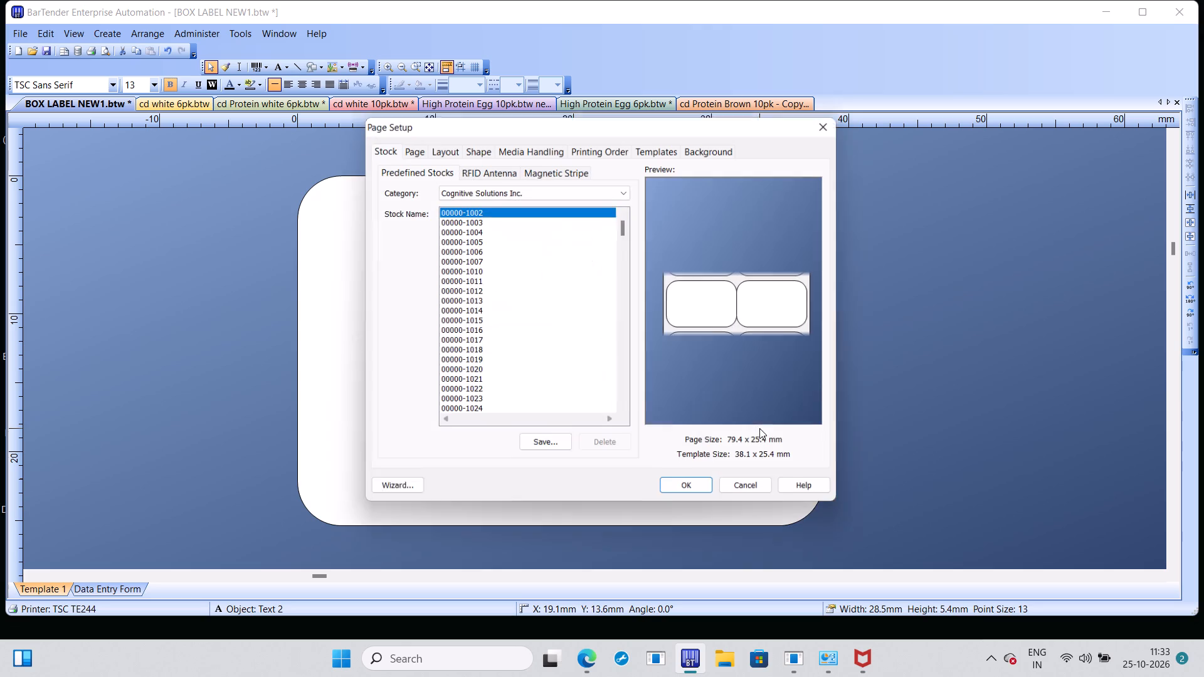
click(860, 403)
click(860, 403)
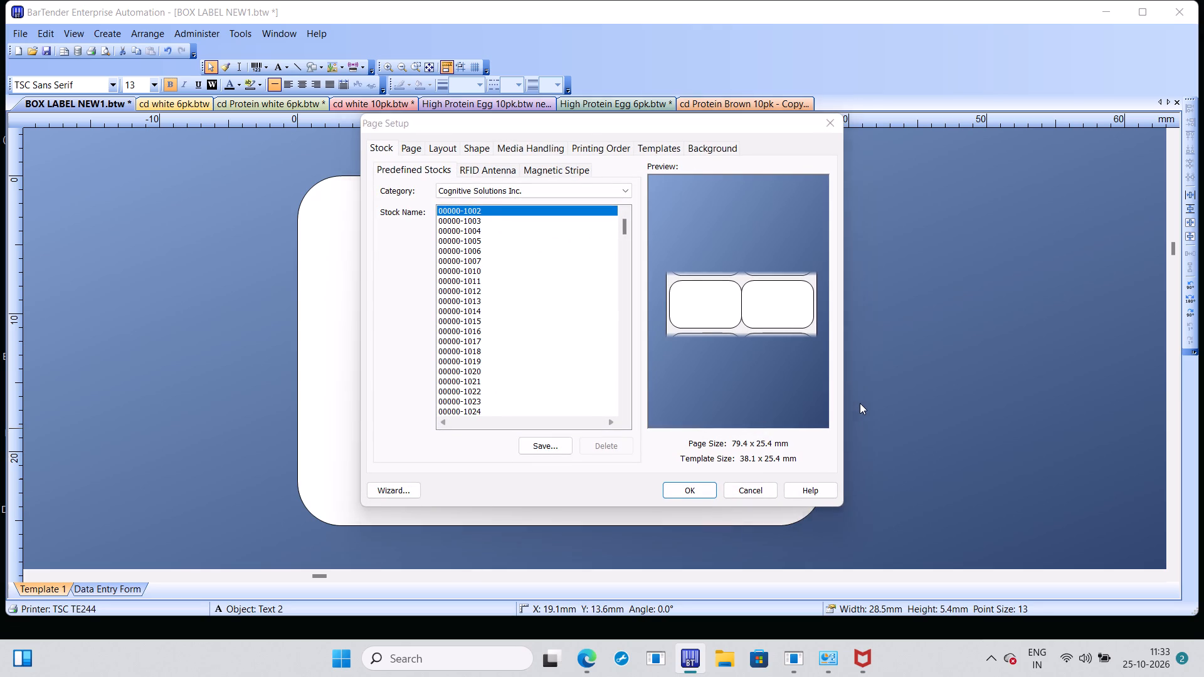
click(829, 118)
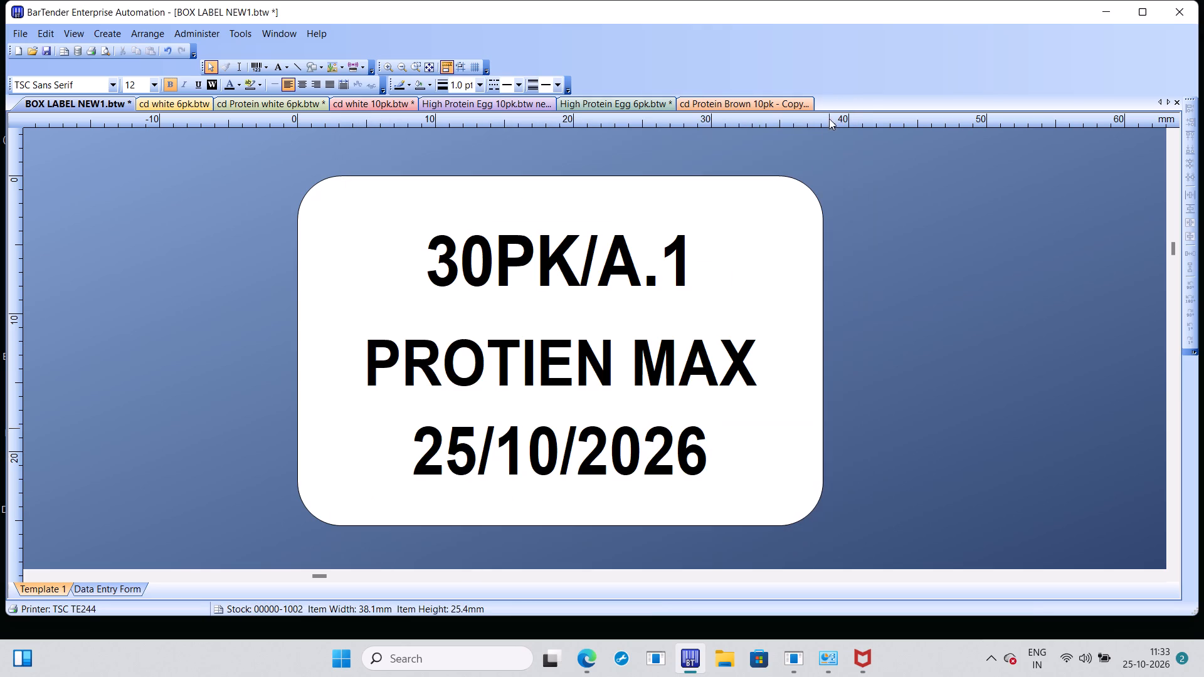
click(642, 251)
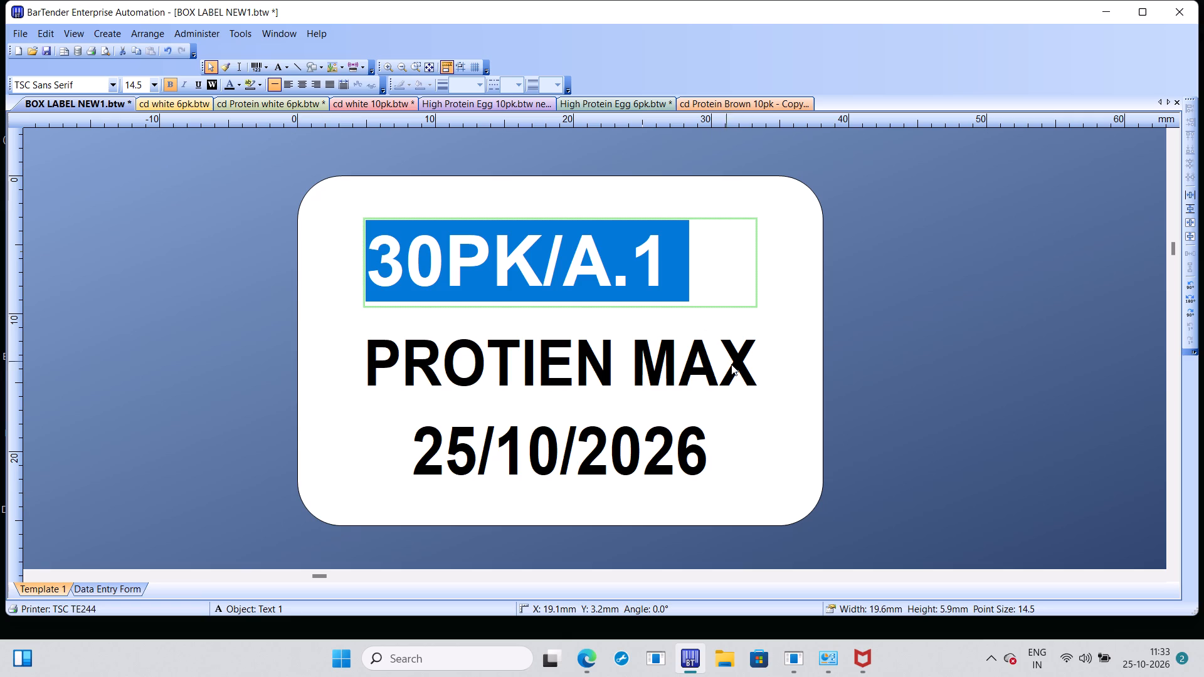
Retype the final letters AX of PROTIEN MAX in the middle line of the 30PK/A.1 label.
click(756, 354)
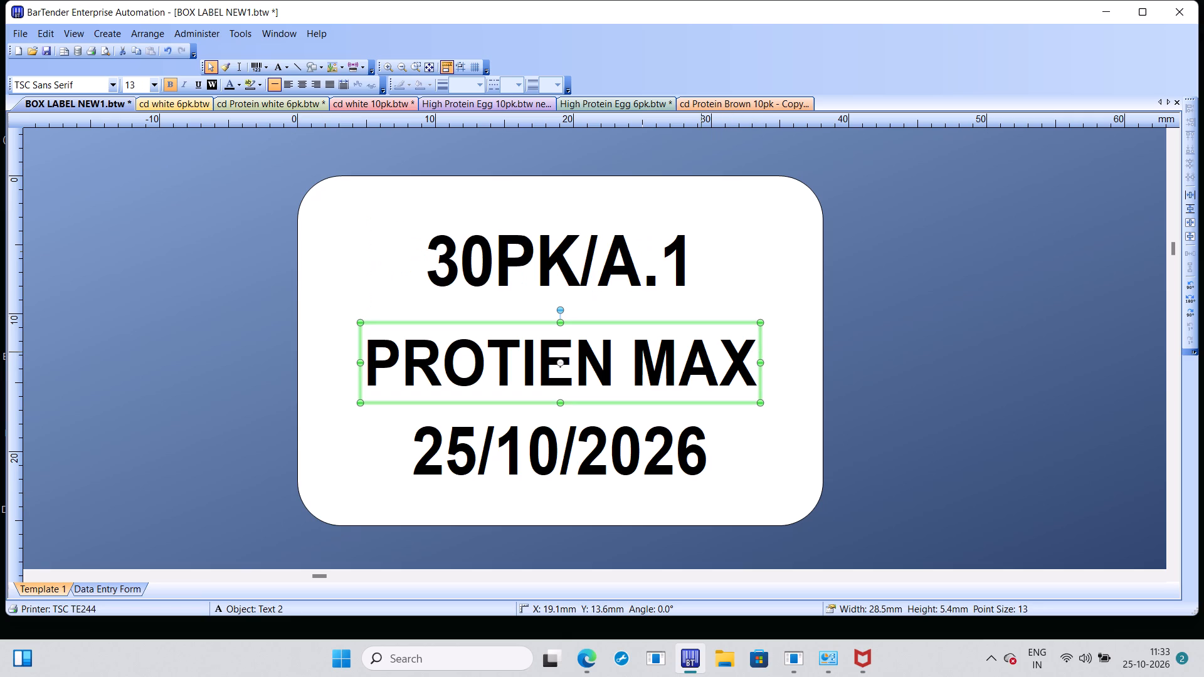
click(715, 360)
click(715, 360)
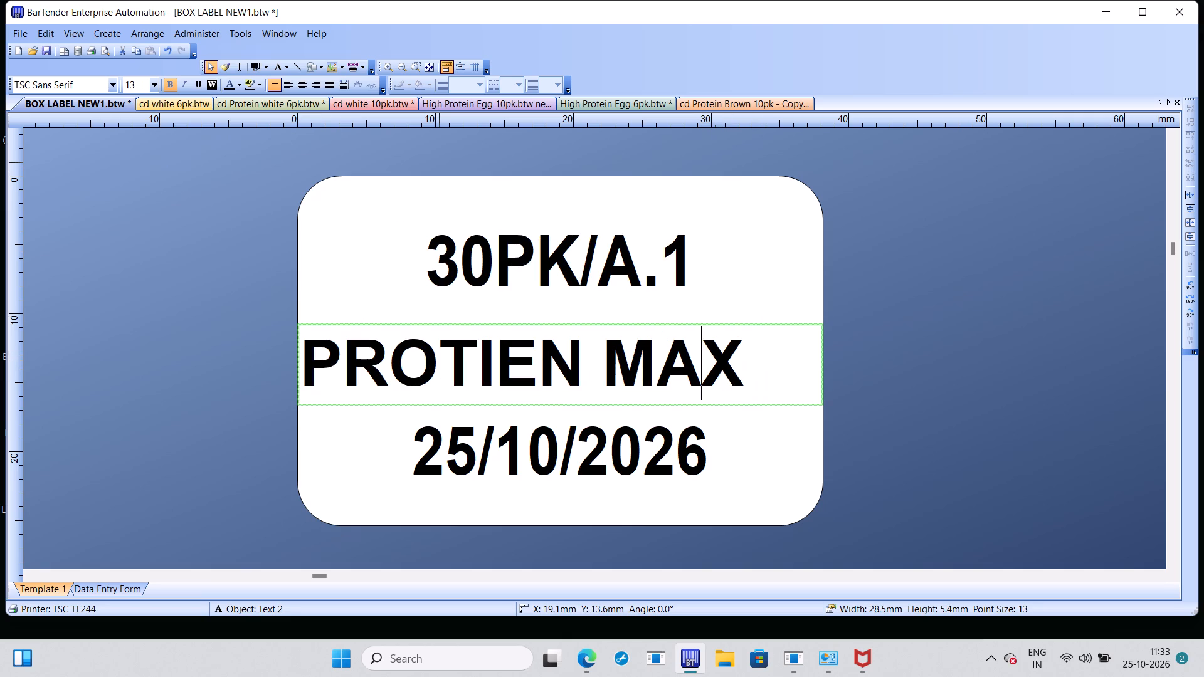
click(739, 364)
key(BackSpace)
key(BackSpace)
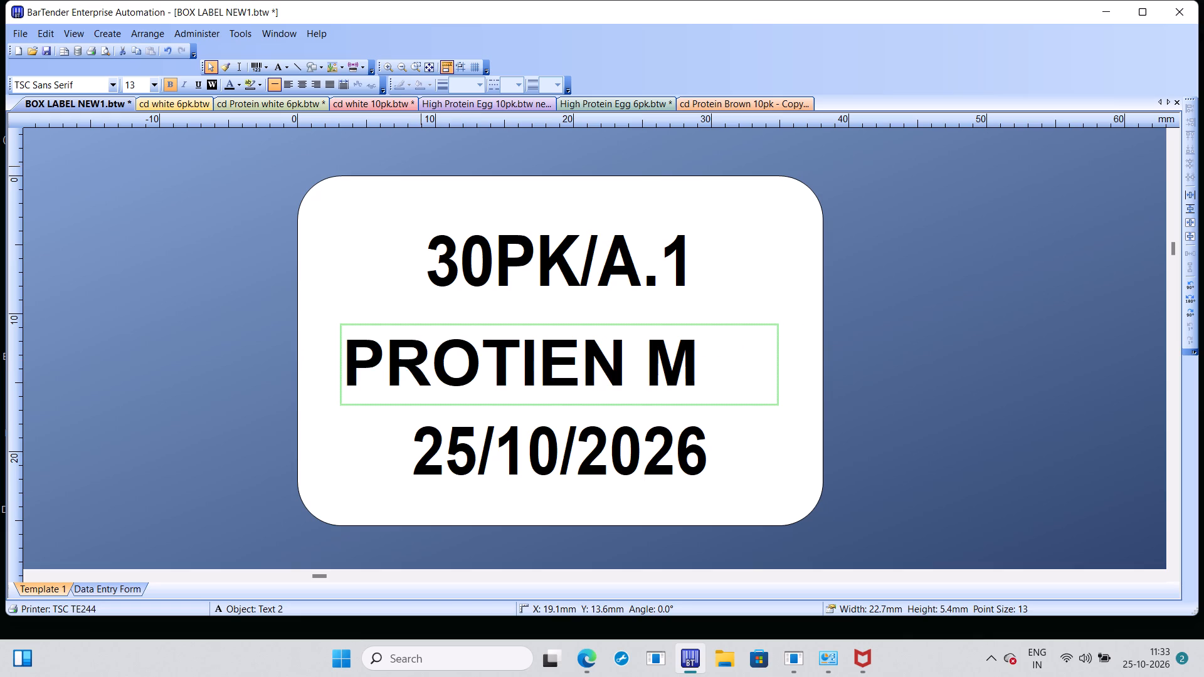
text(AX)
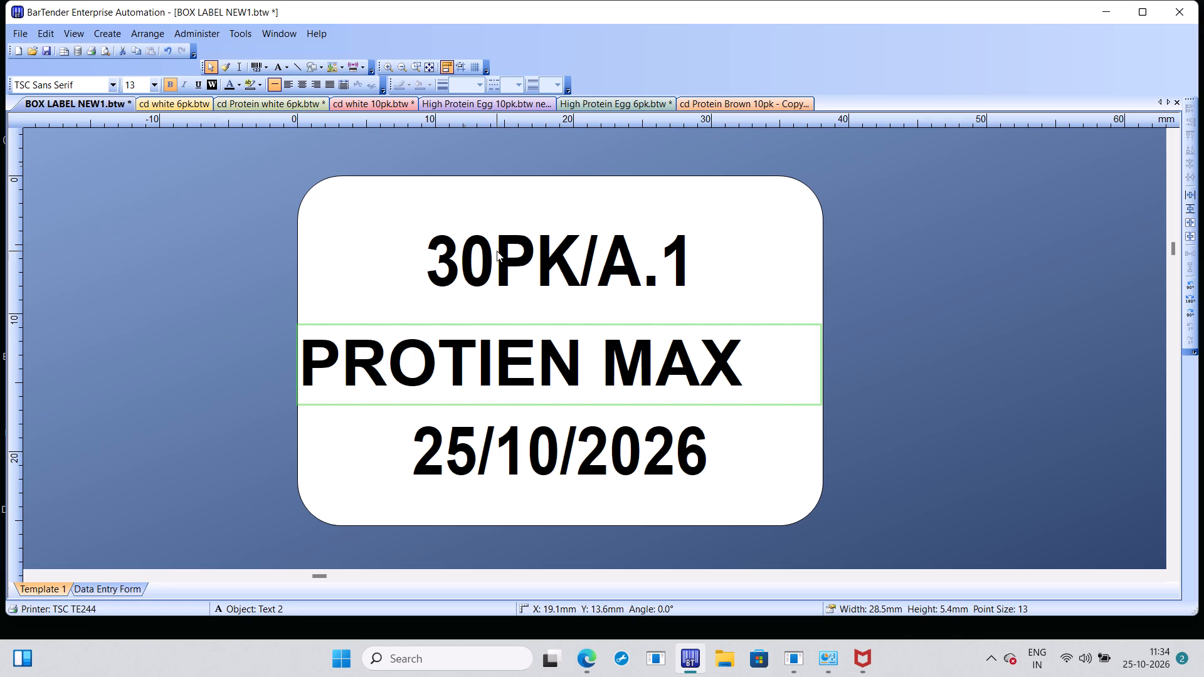
Change the pack size in the top line of the PROTIEN MAX label so it reads 10PK/A.1.
click(576, 256)
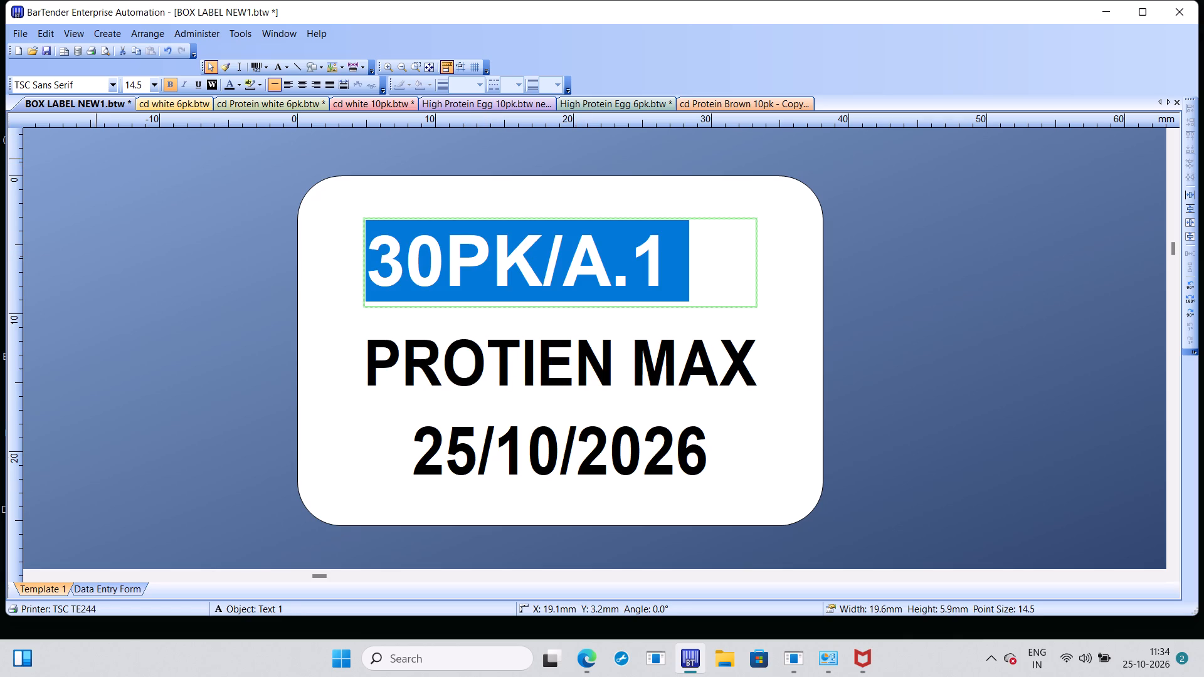
click(441, 253)
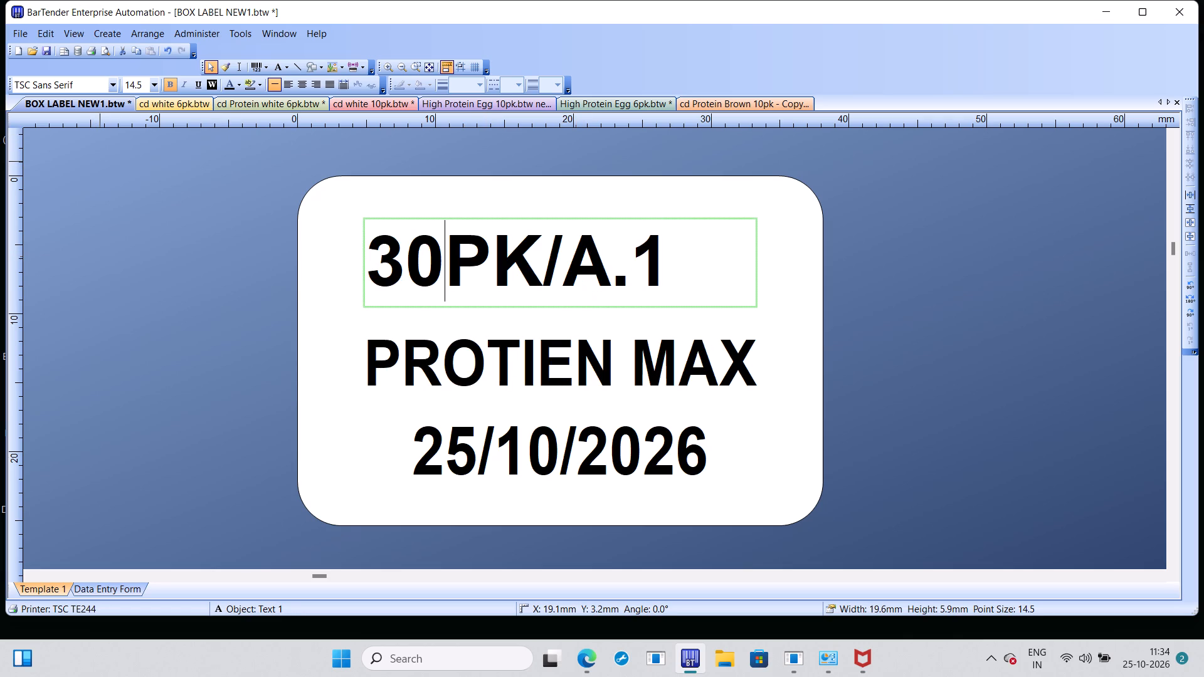
key(BackSpace)
key(BackSpace)
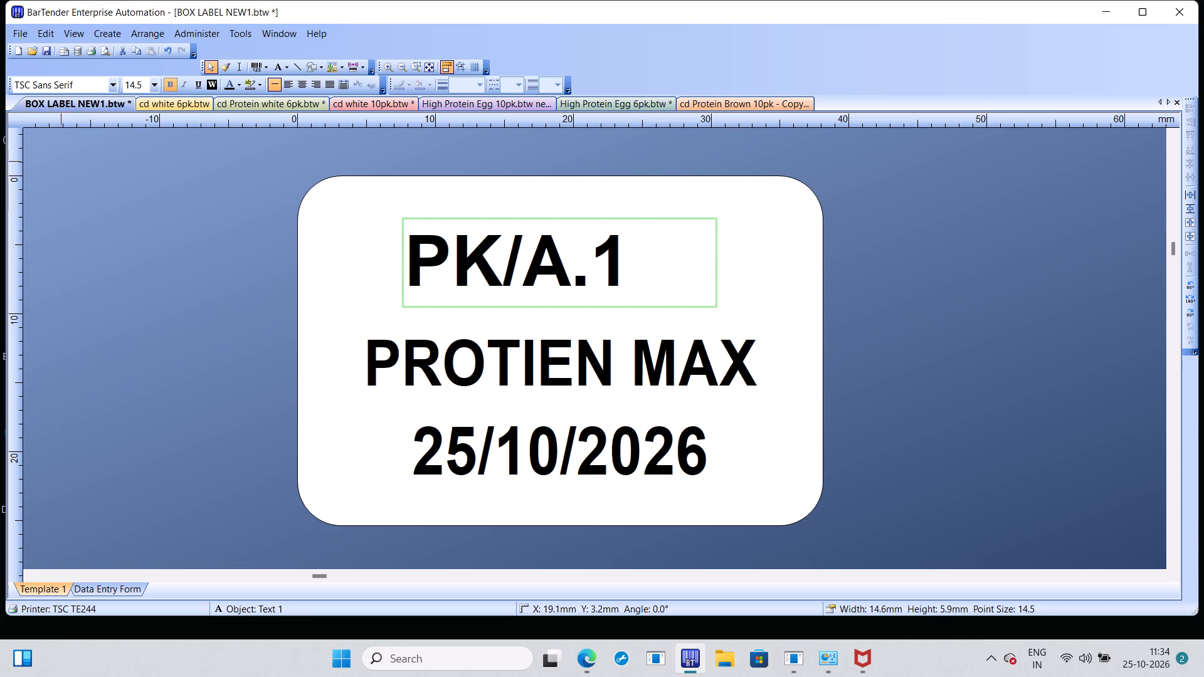
text(10)
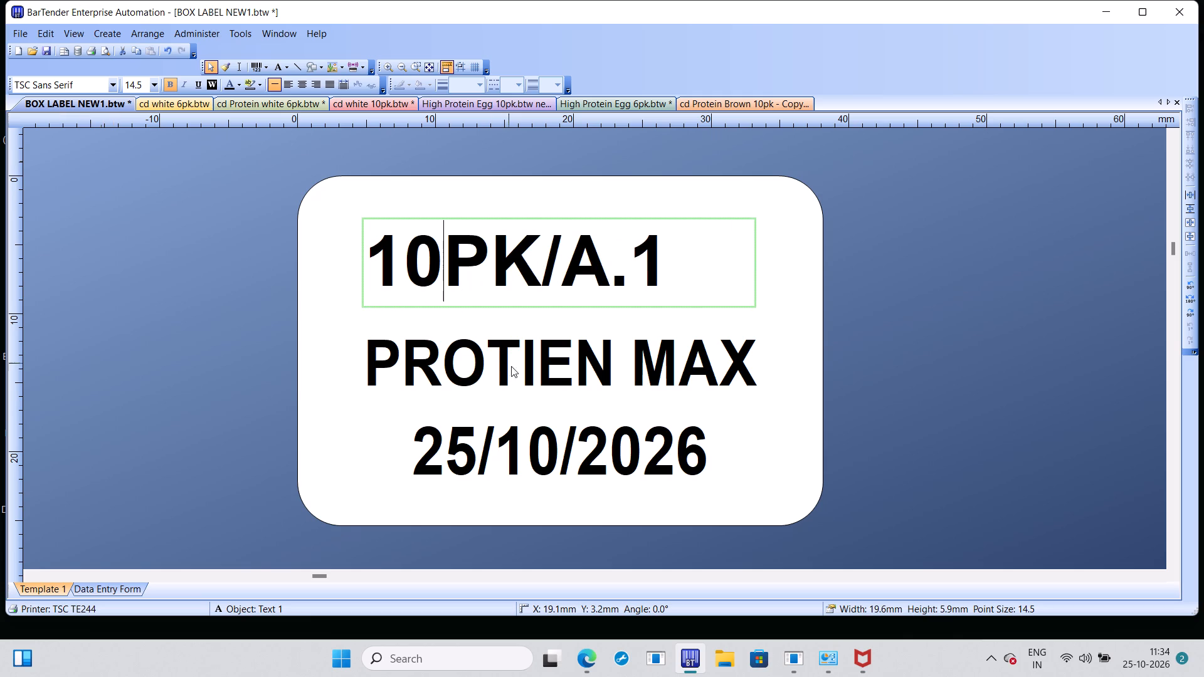
Set the date line of the 10PK/A.1 PROTIEN MAX label to 26/10/2026.
click(483, 436)
click(483, 436)
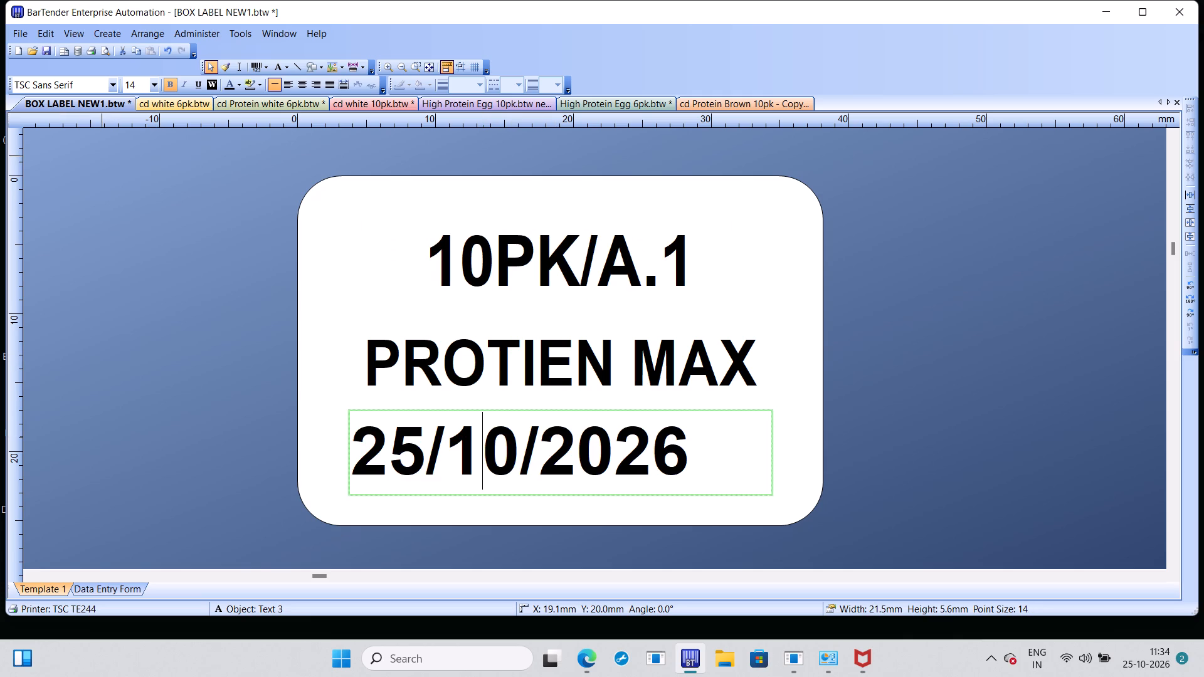
click(428, 439)
key(BackSpace)
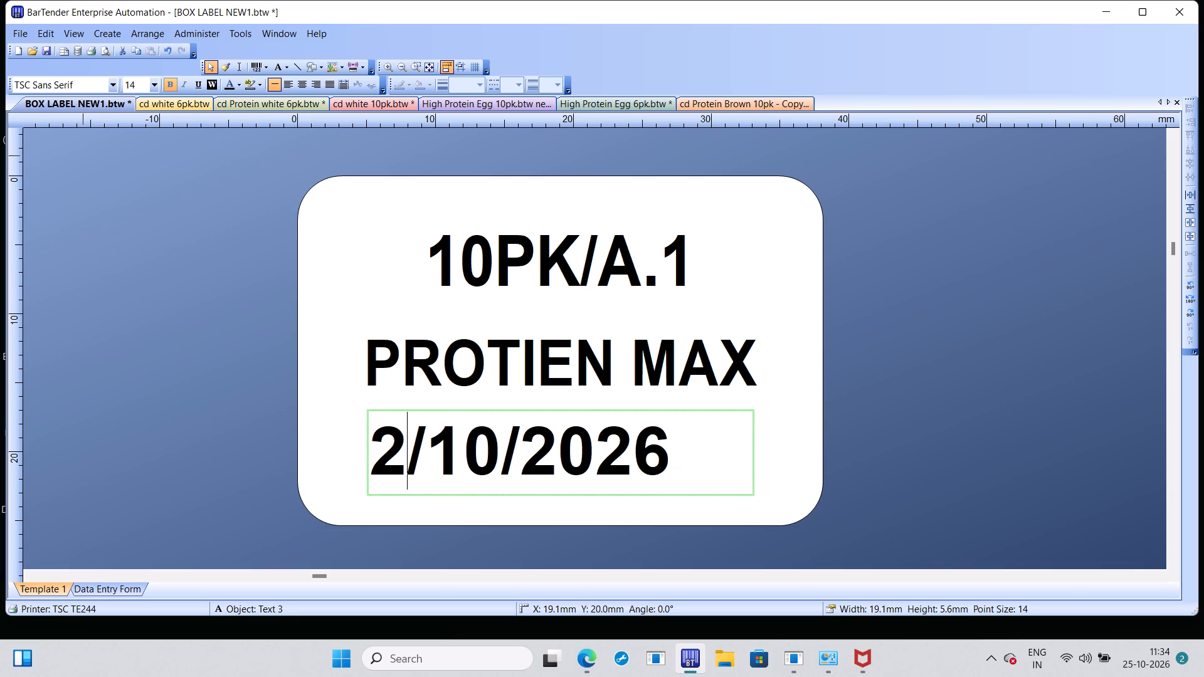
key(6)
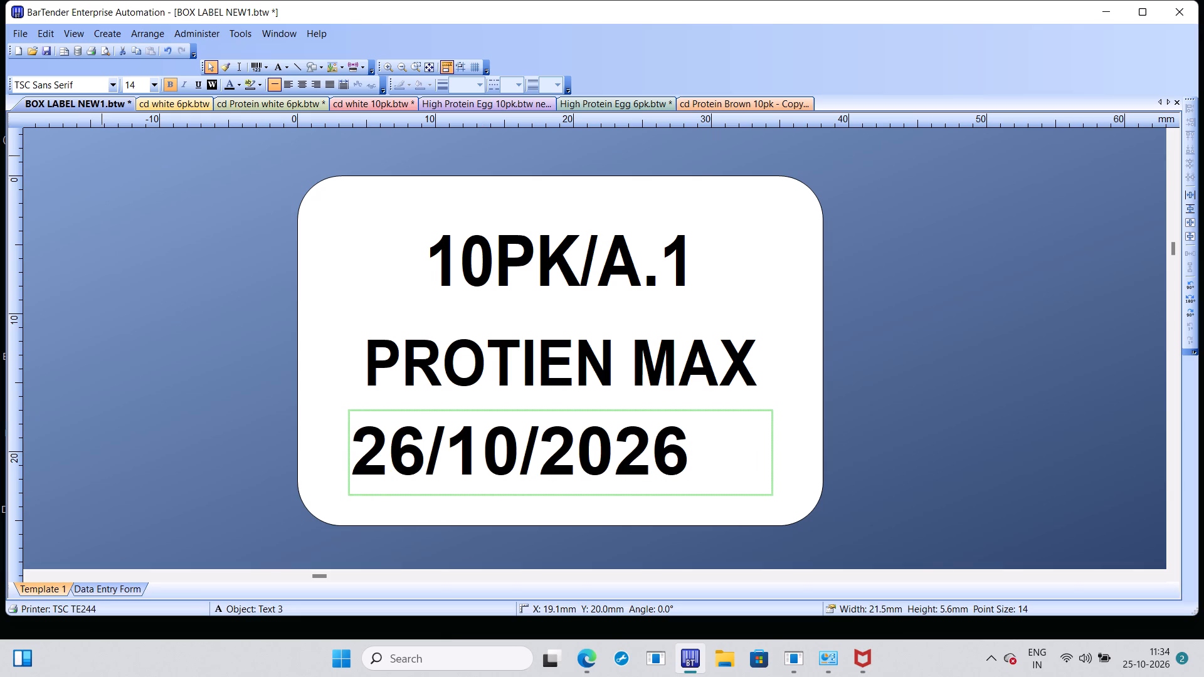
Print 100 copies of the 10PK/A.1 PROTIEN MAX box label on the TSC TE244 printer.
key(ctrl+p)
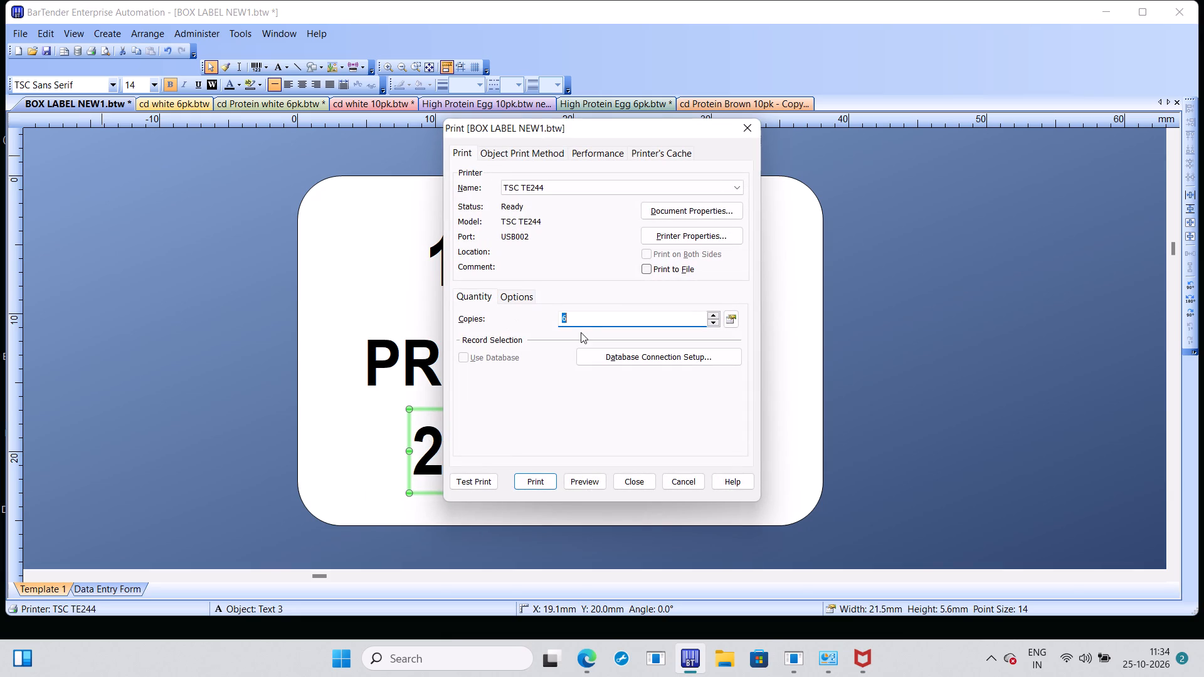
click(571, 318)
key(BackSpace)
text(100)
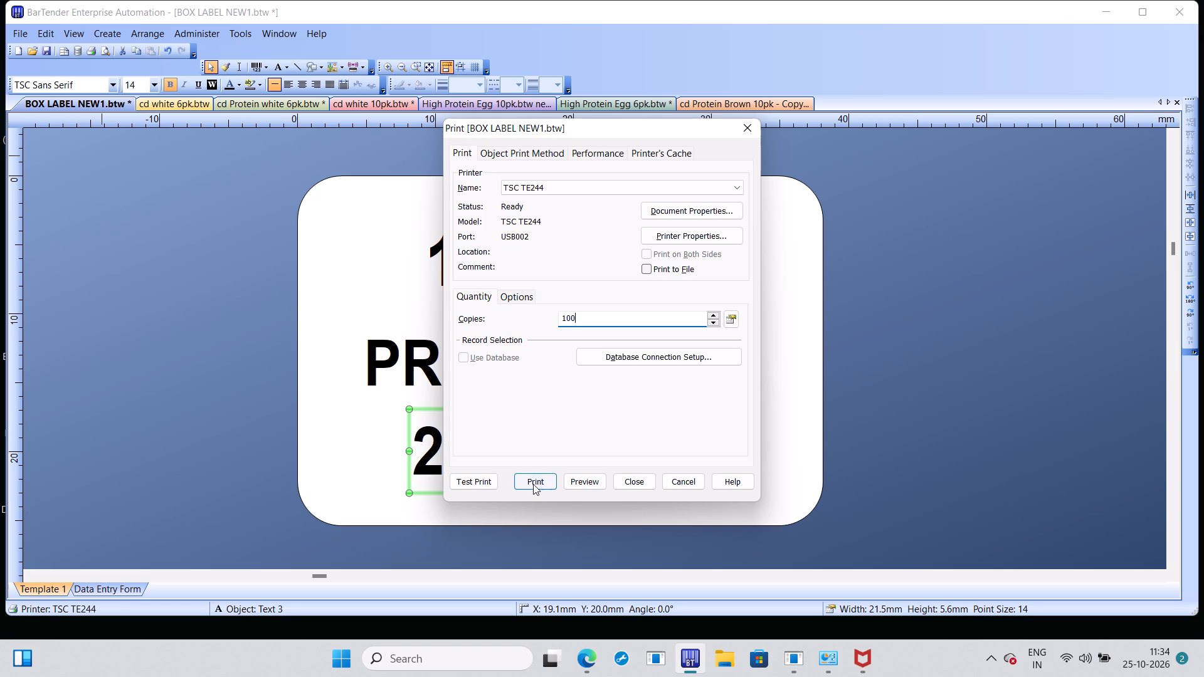
click(533, 486)
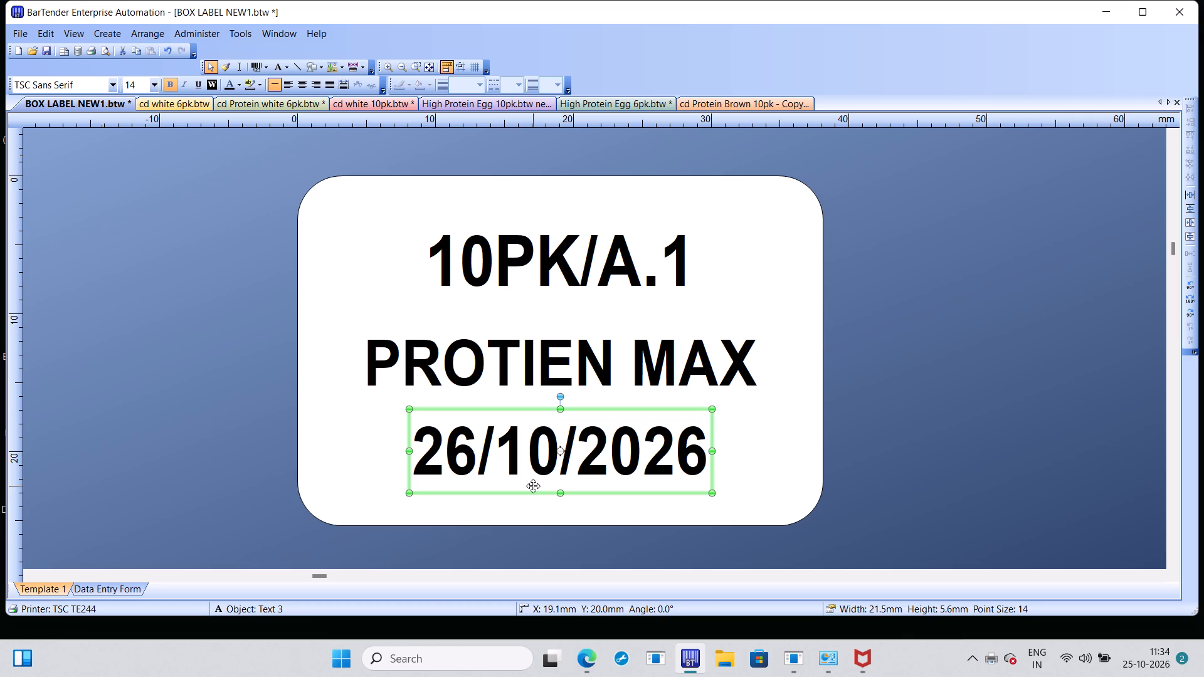
Change the pack size in the top line of the PROTIEN MAX label so it reads 06PK/A.1.
click(495, 265)
click(495, 265)
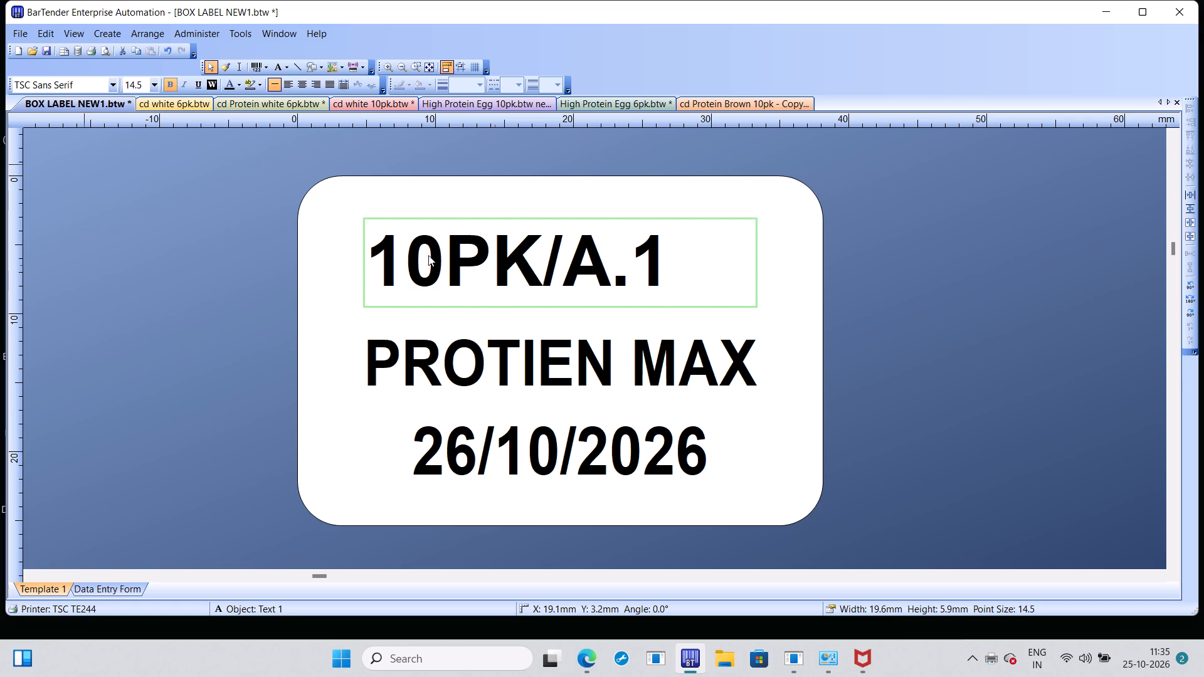
click(442, 256)
key(BackSpace)
key(BackSpace)
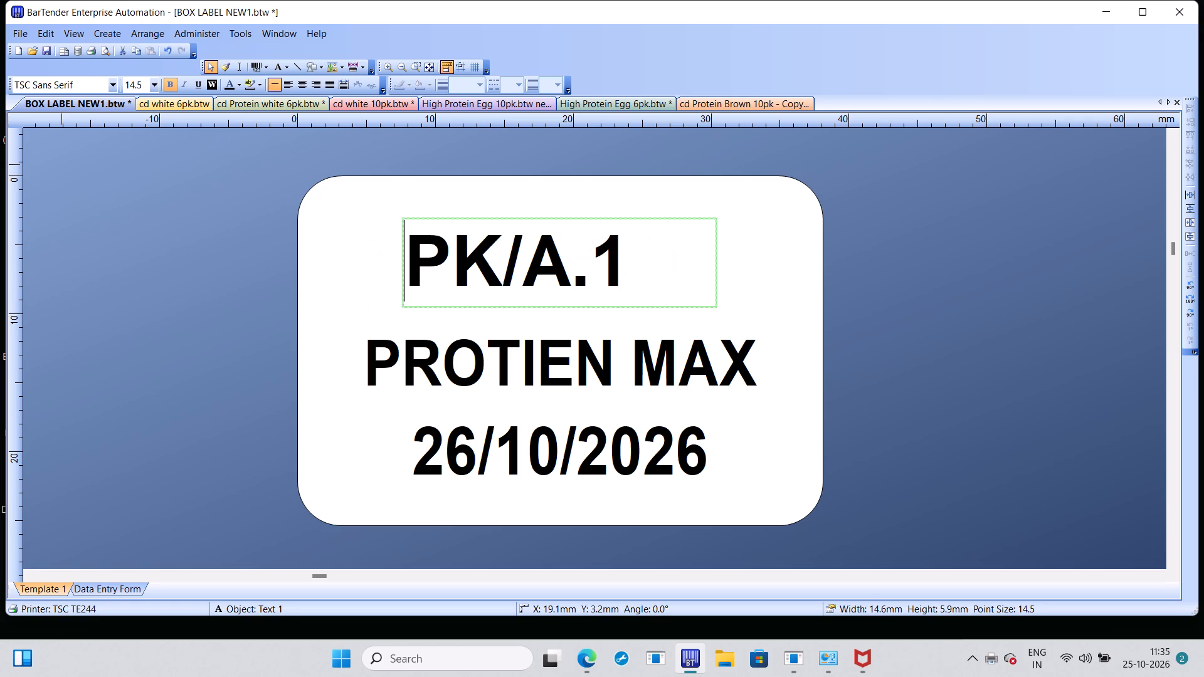
text(06)
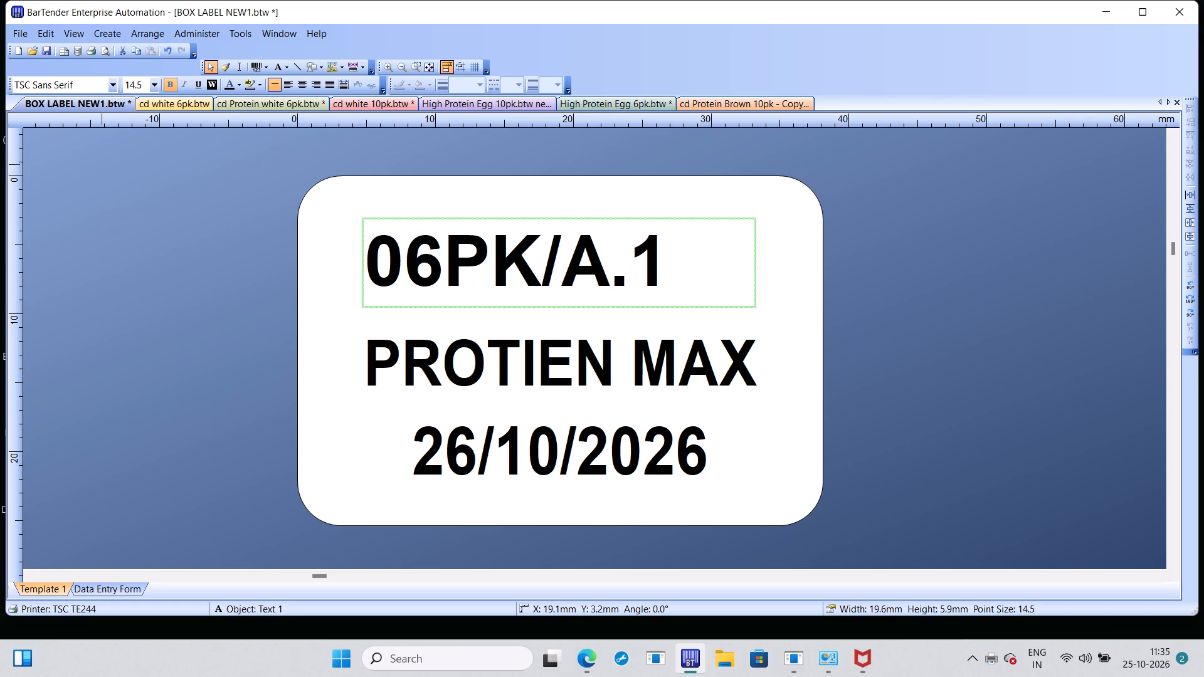
Print 100 copies of the 06PK/A.1 PROTIEN MAX box label on the TSC TE244 printer.
key(ctrl+p)
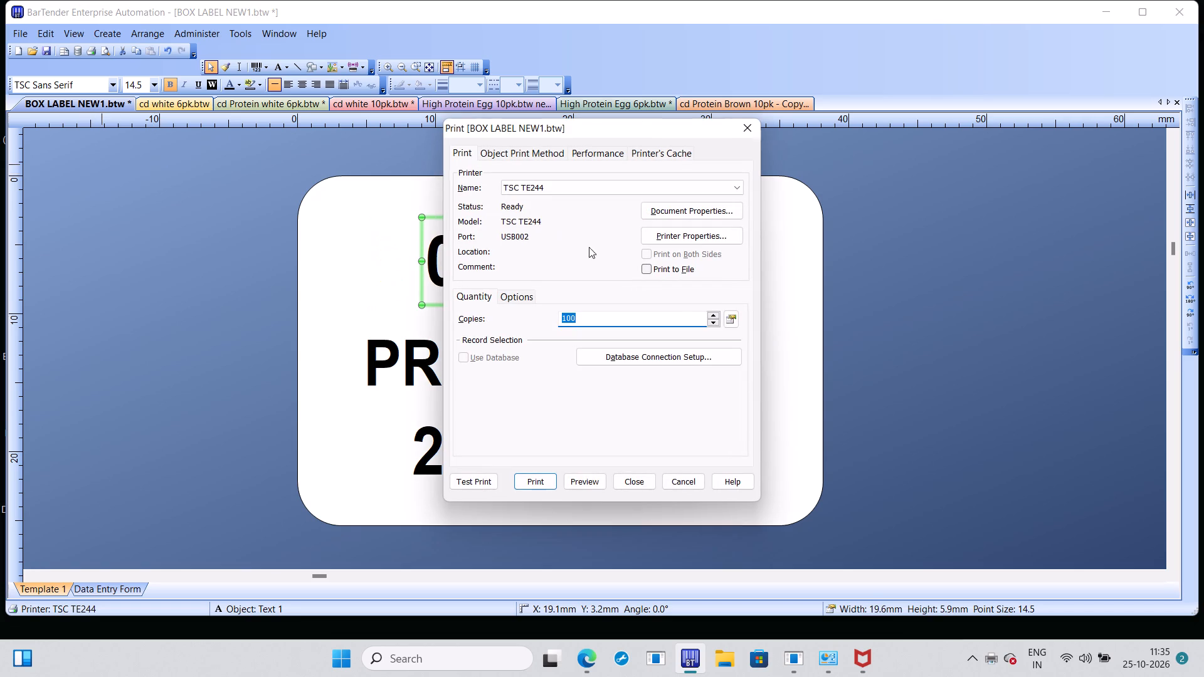
drag(585, 317, 541, 485)
drag(541, 485, 605, 315)
click(605, 315)
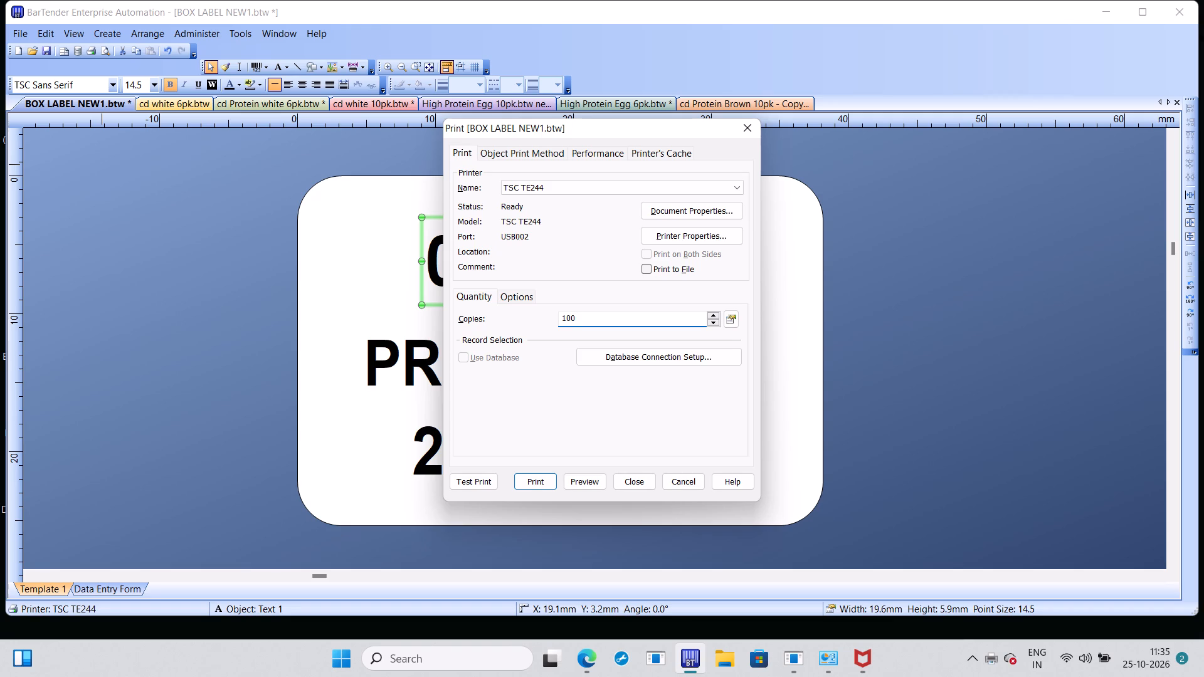
click(531, 484)
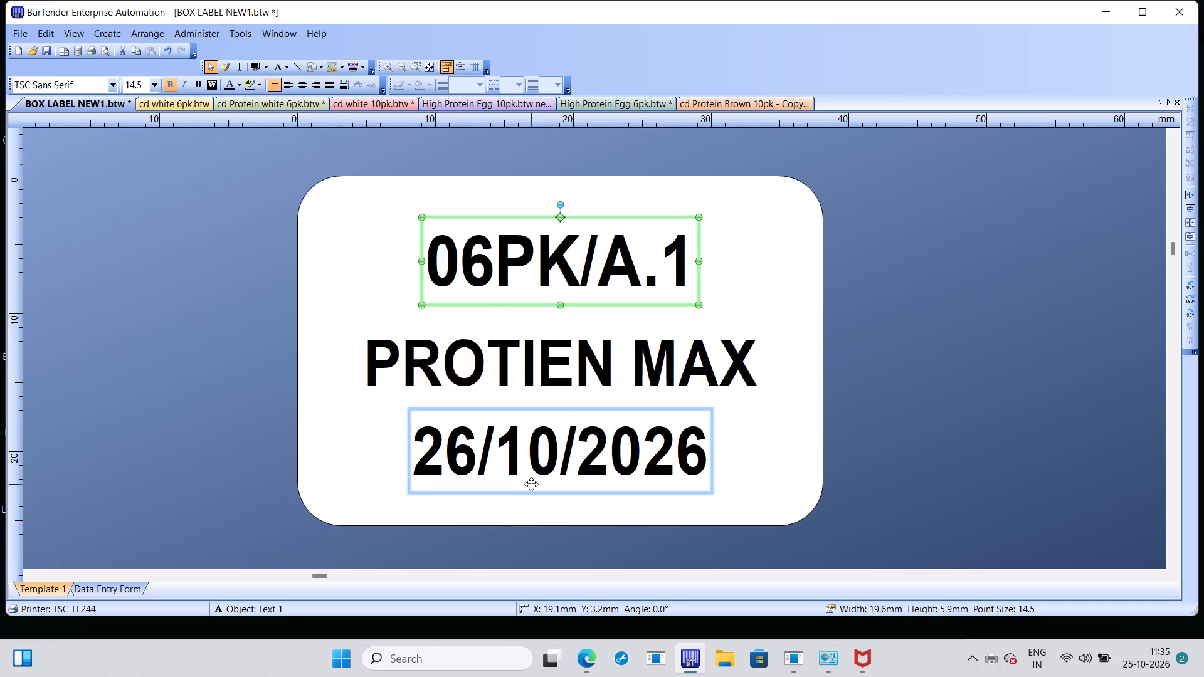